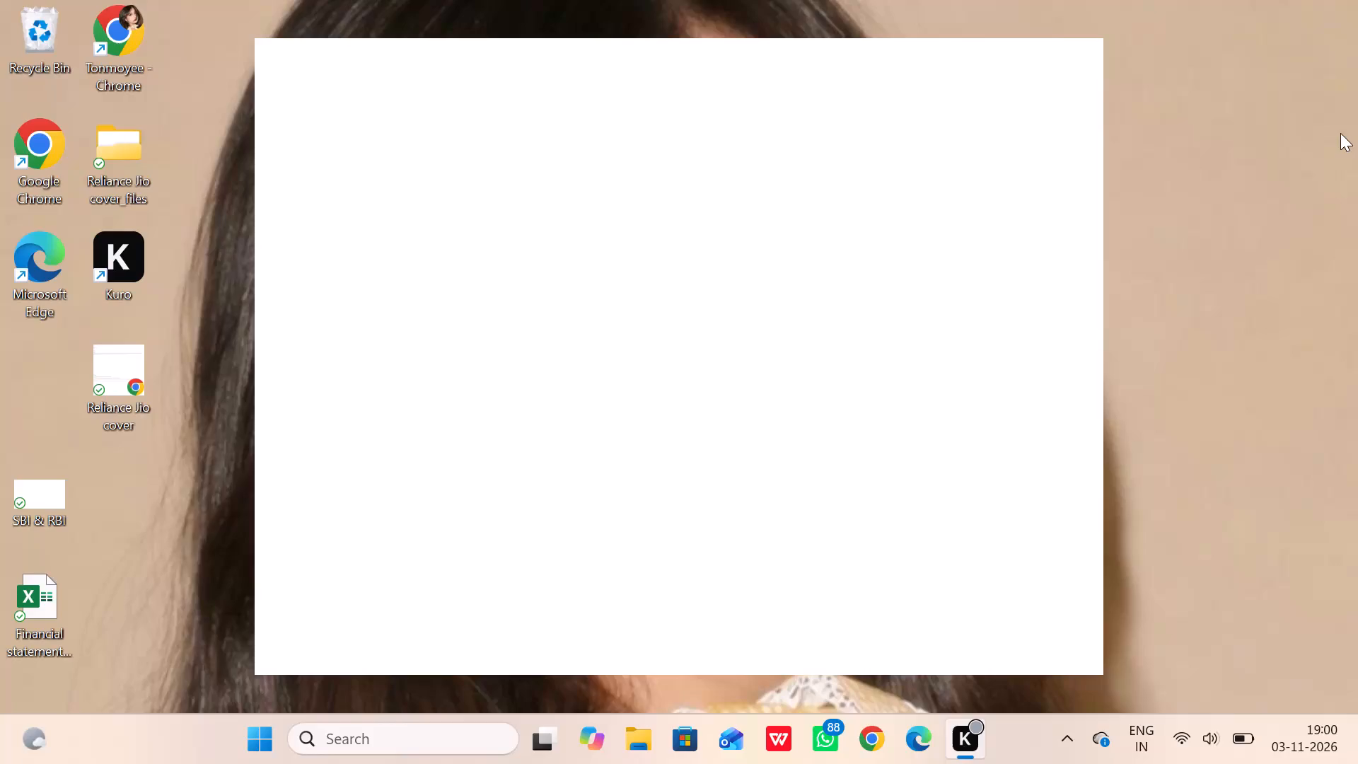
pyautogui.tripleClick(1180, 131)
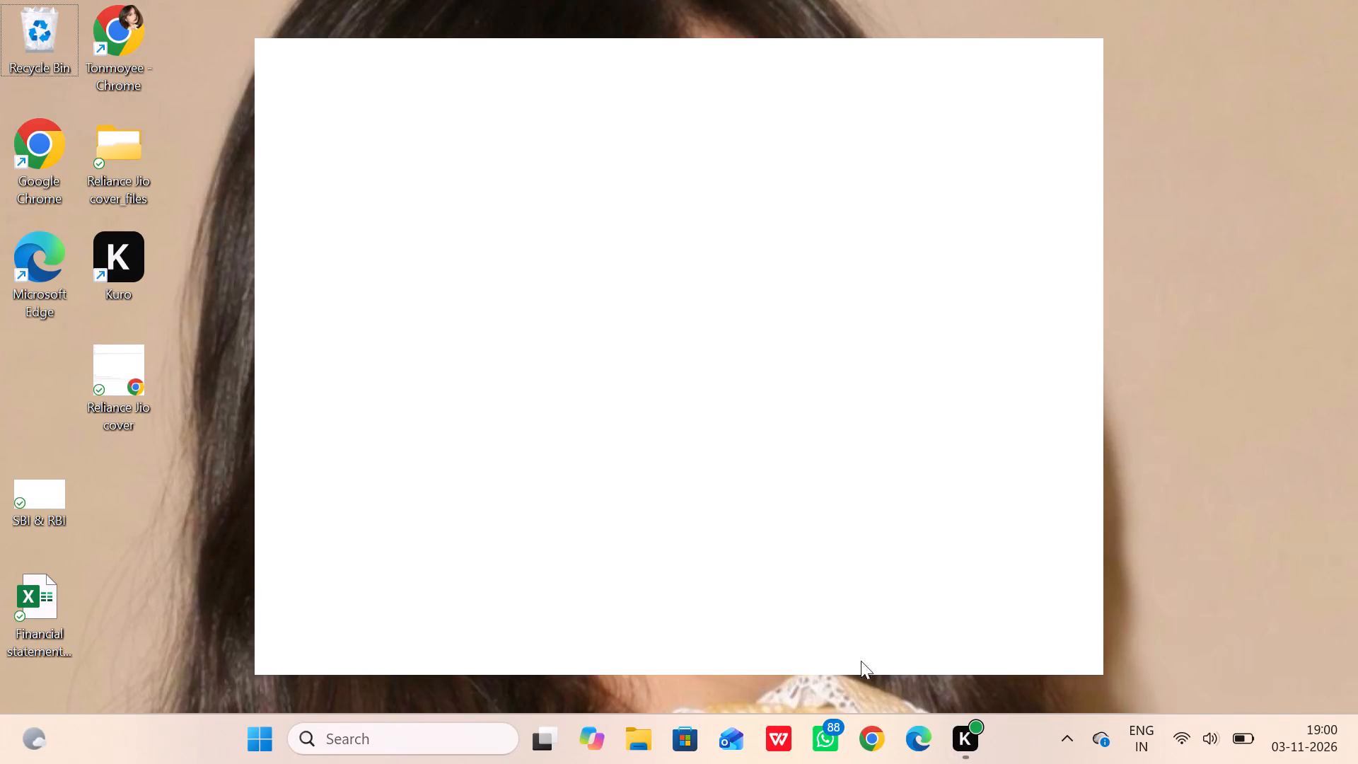
pyautogui.click(876, 739)
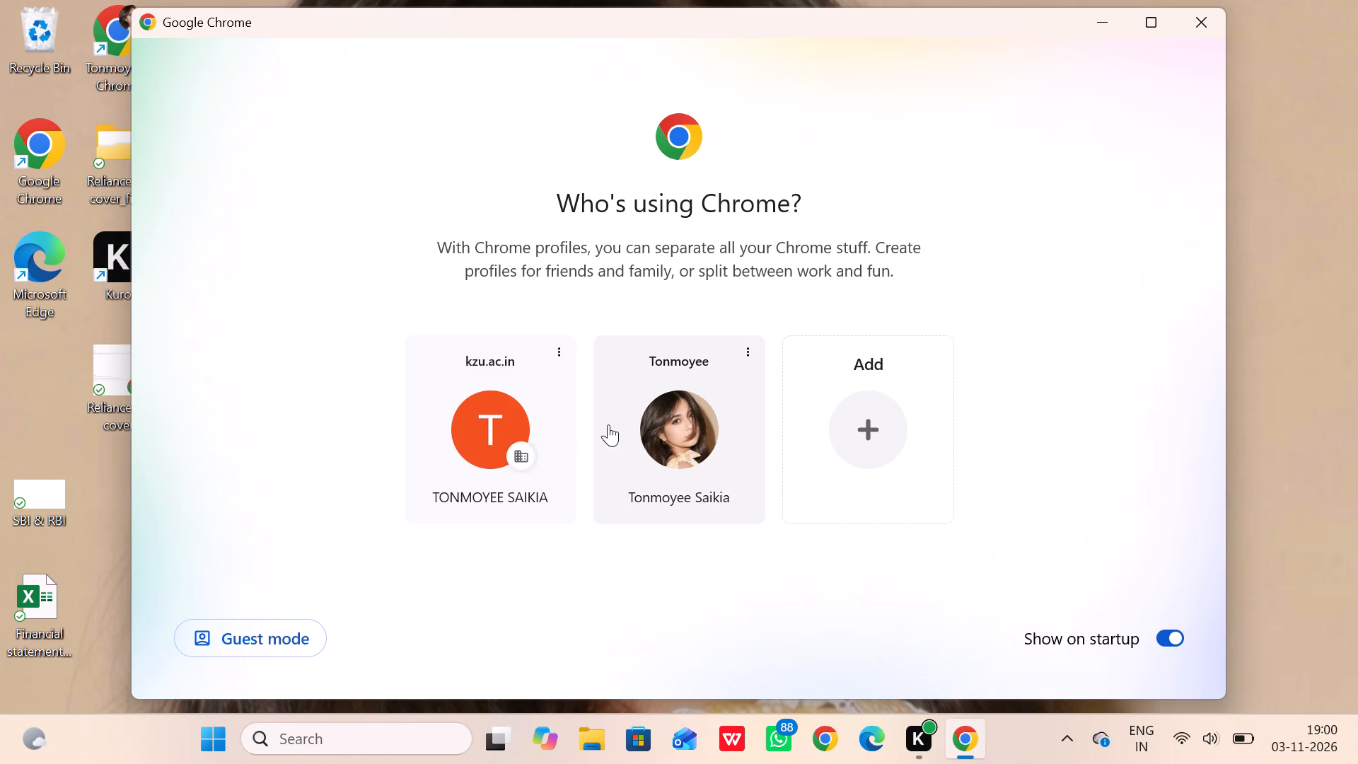
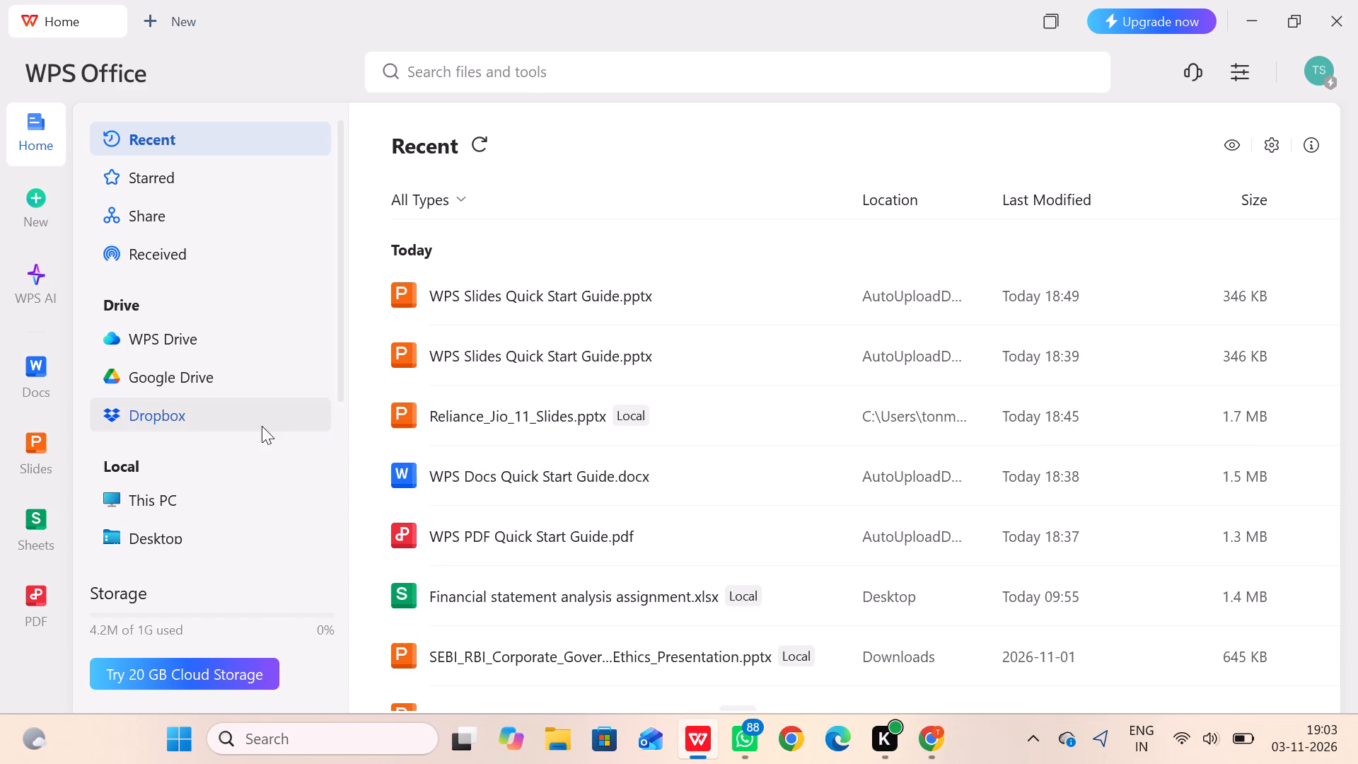
pyautogui.click(40, 449)
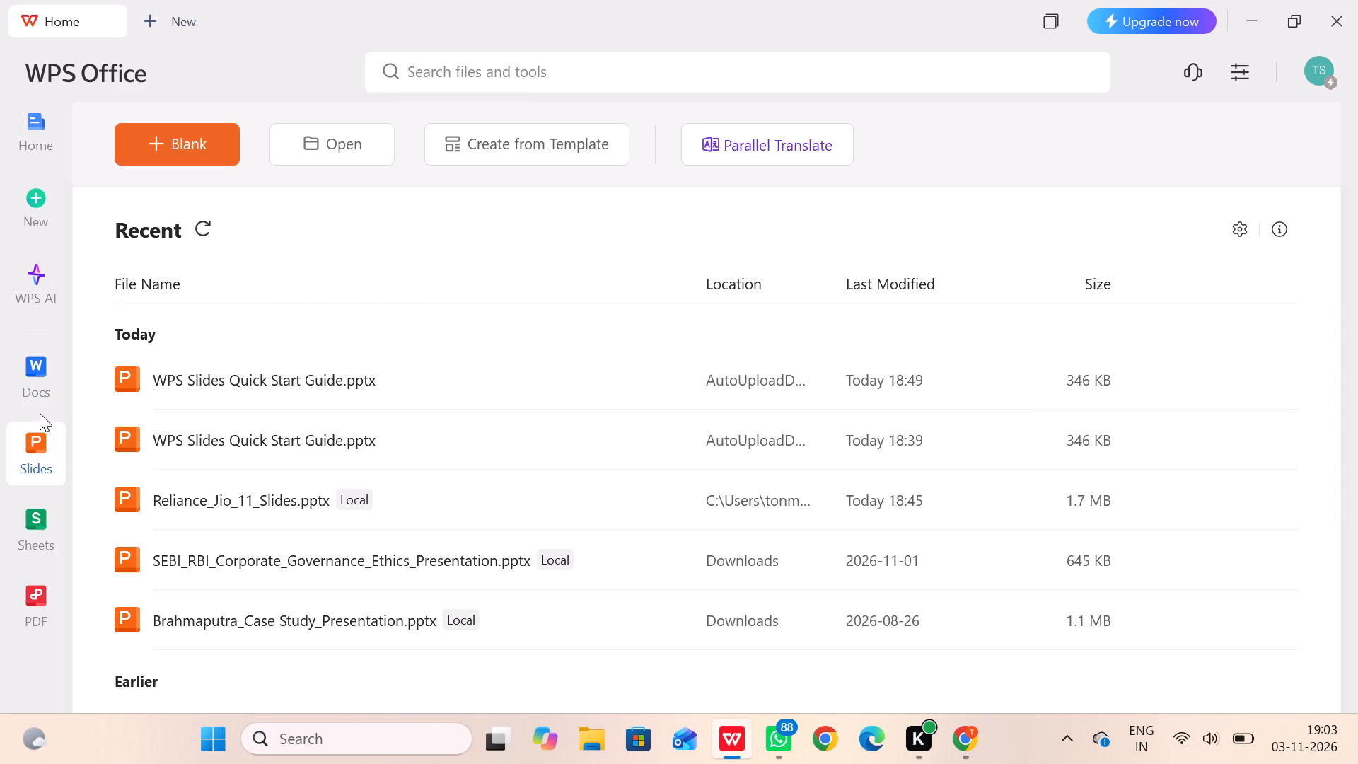
pyautogui.click(27, 139)
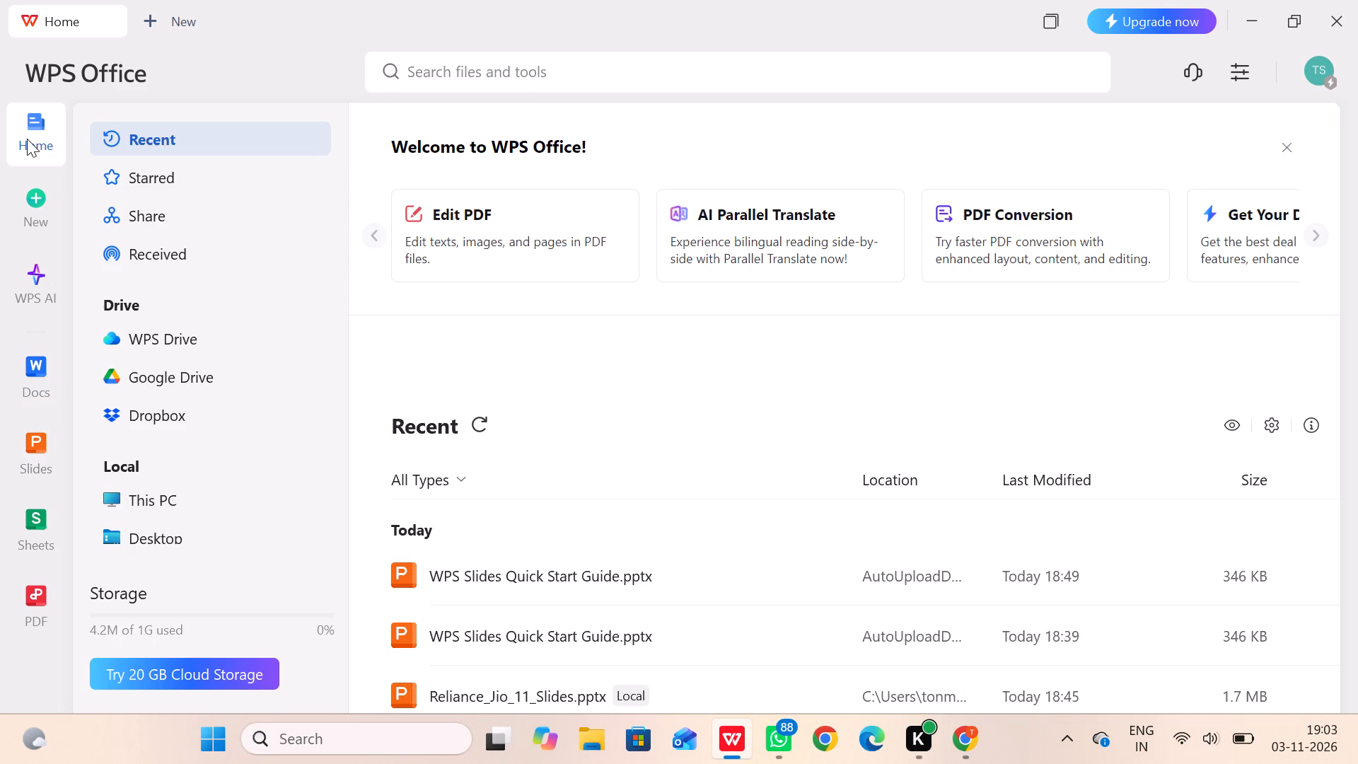
pyautogui.scroll(-1, 617, 414)
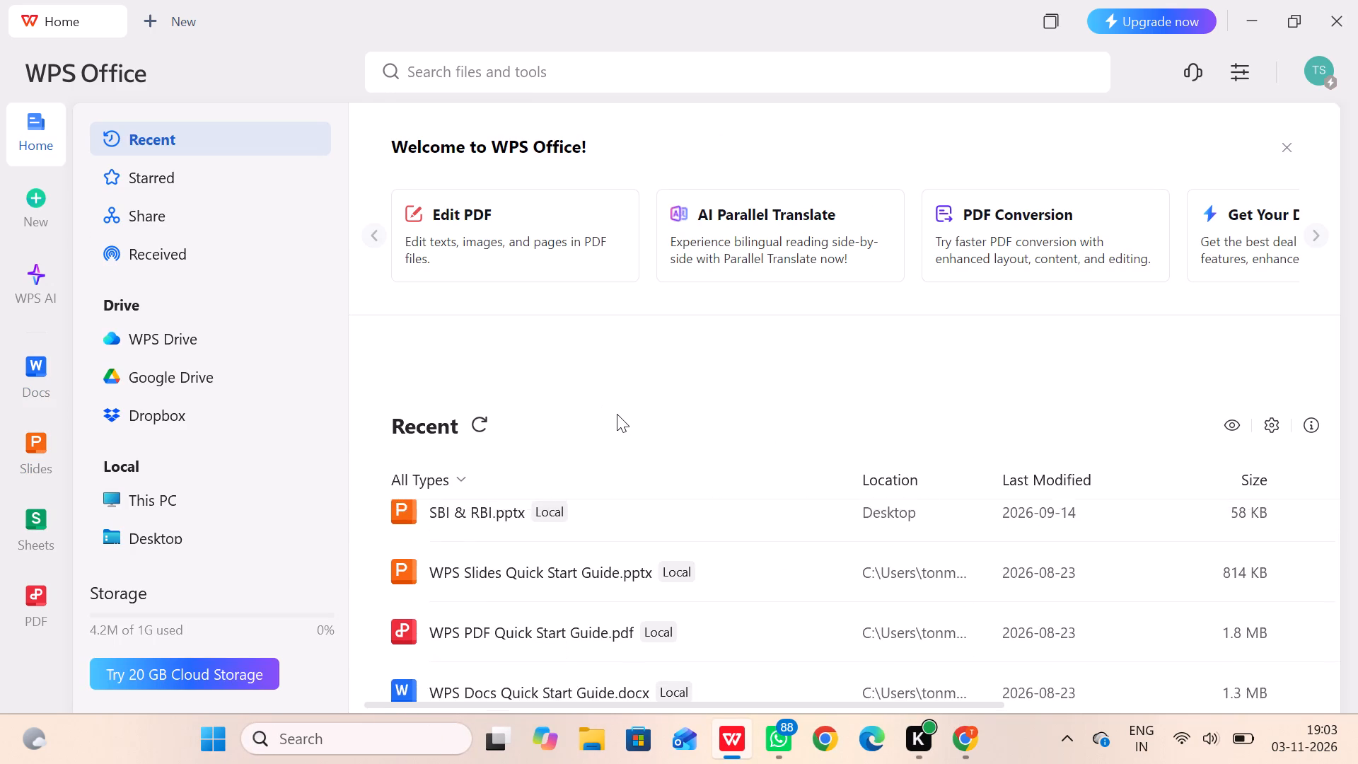
pyautogui.scroll(-2, 617, 414)
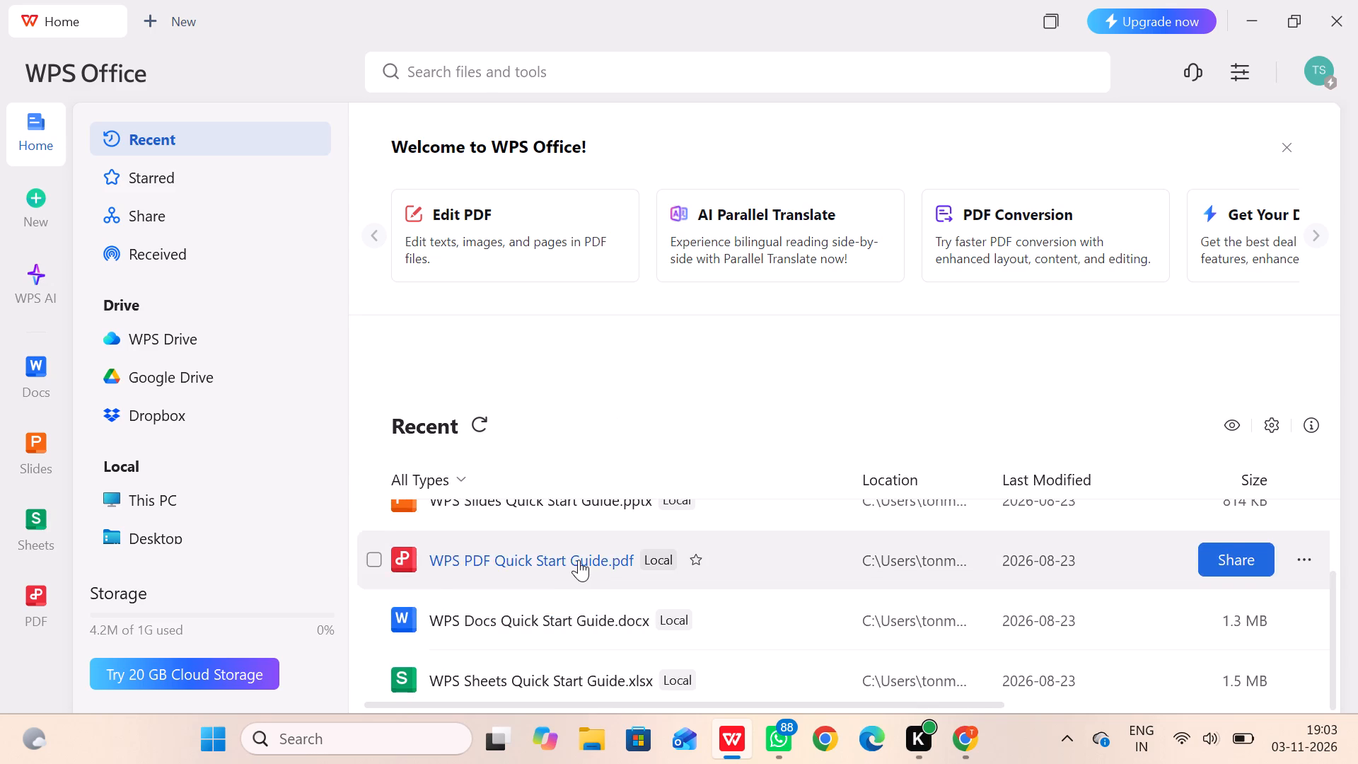
pyautogui.scroll(1, 579, 560)
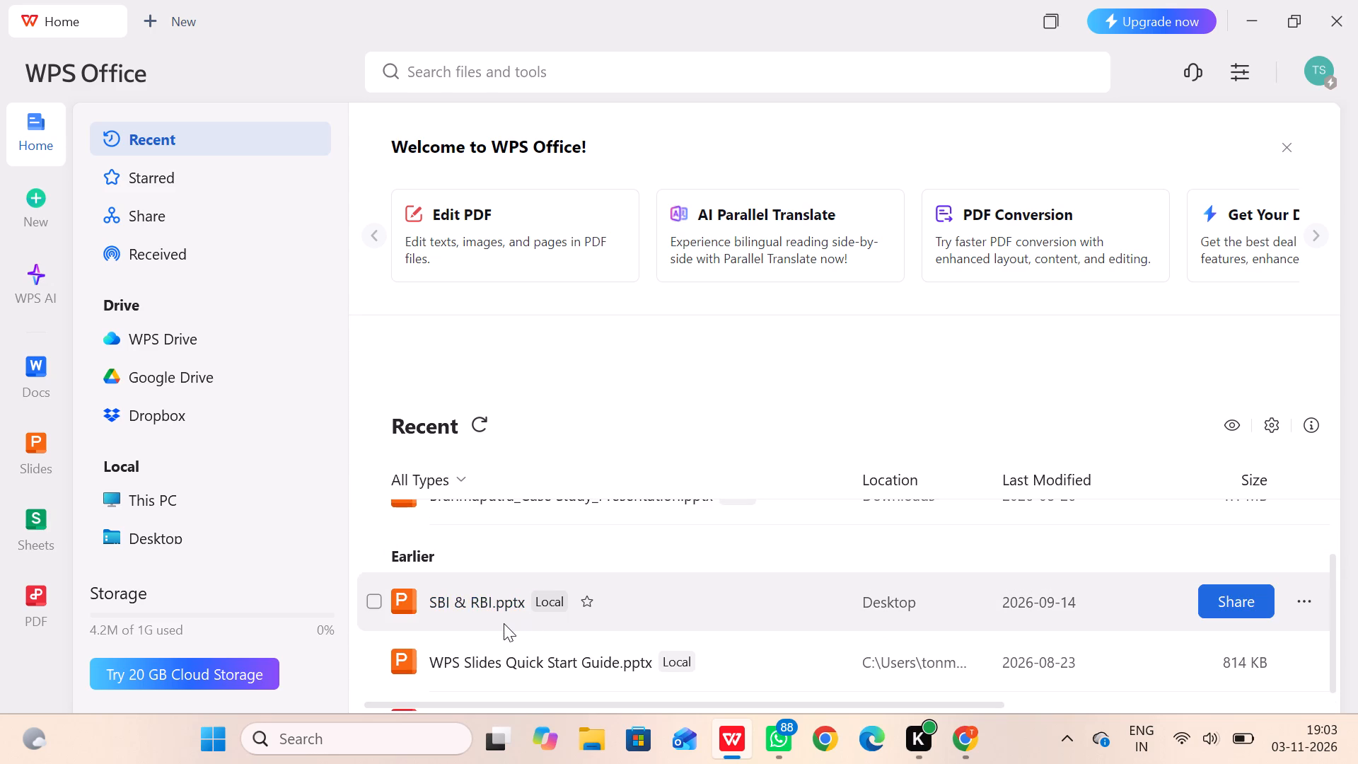
# Open the recent presentation SBI & RBI.pptx to check it, and close it again.
pyautogui.scroll(-1, 497, 613)
pyautogui.doubleClick(458, 556)
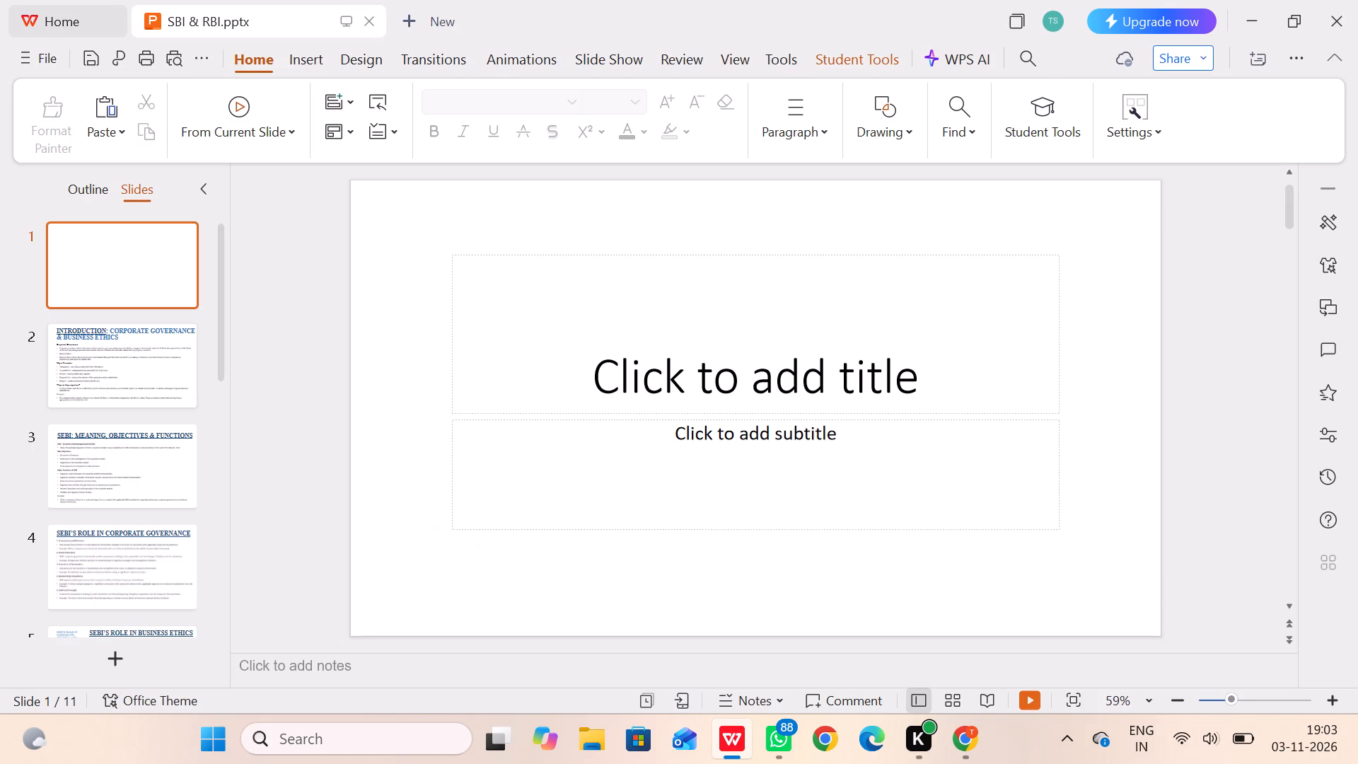
pyautogui.click(368, 12)
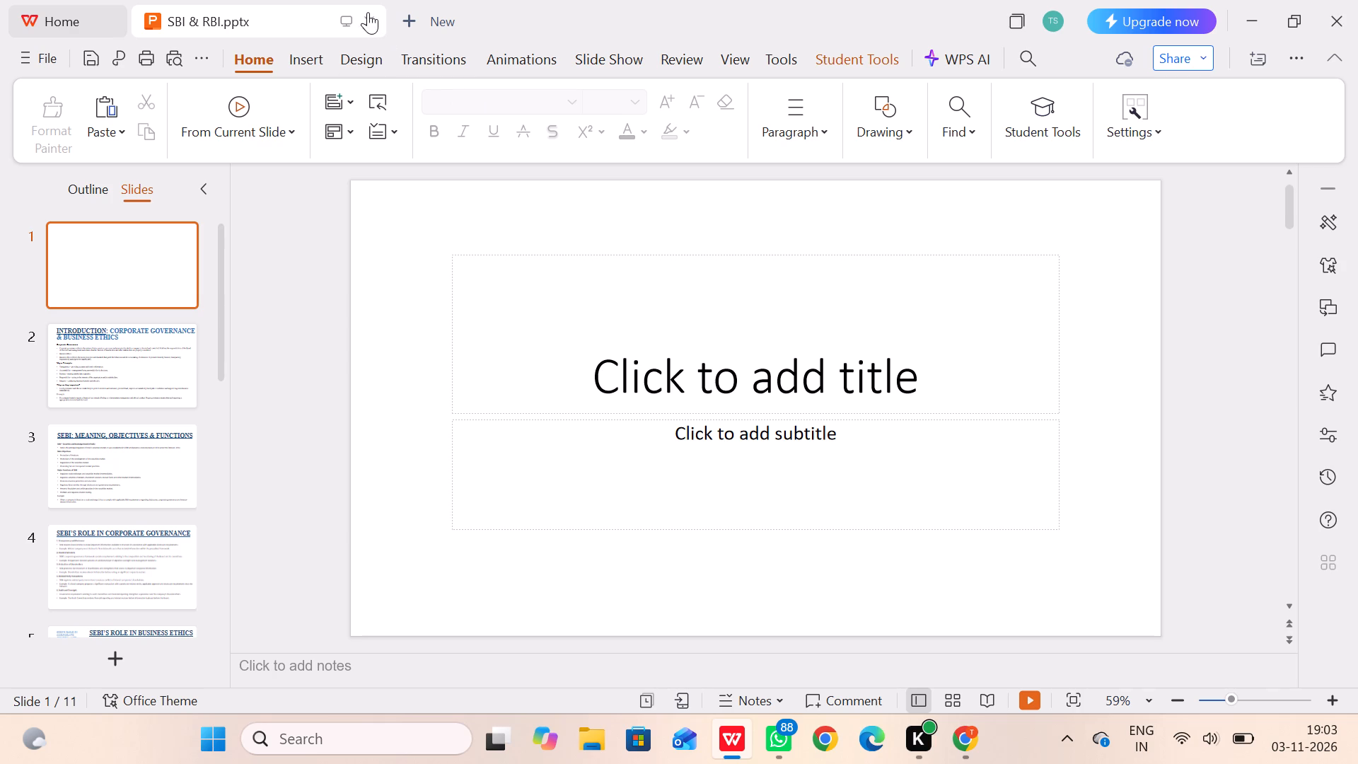
pyautogui.click(375, 26)
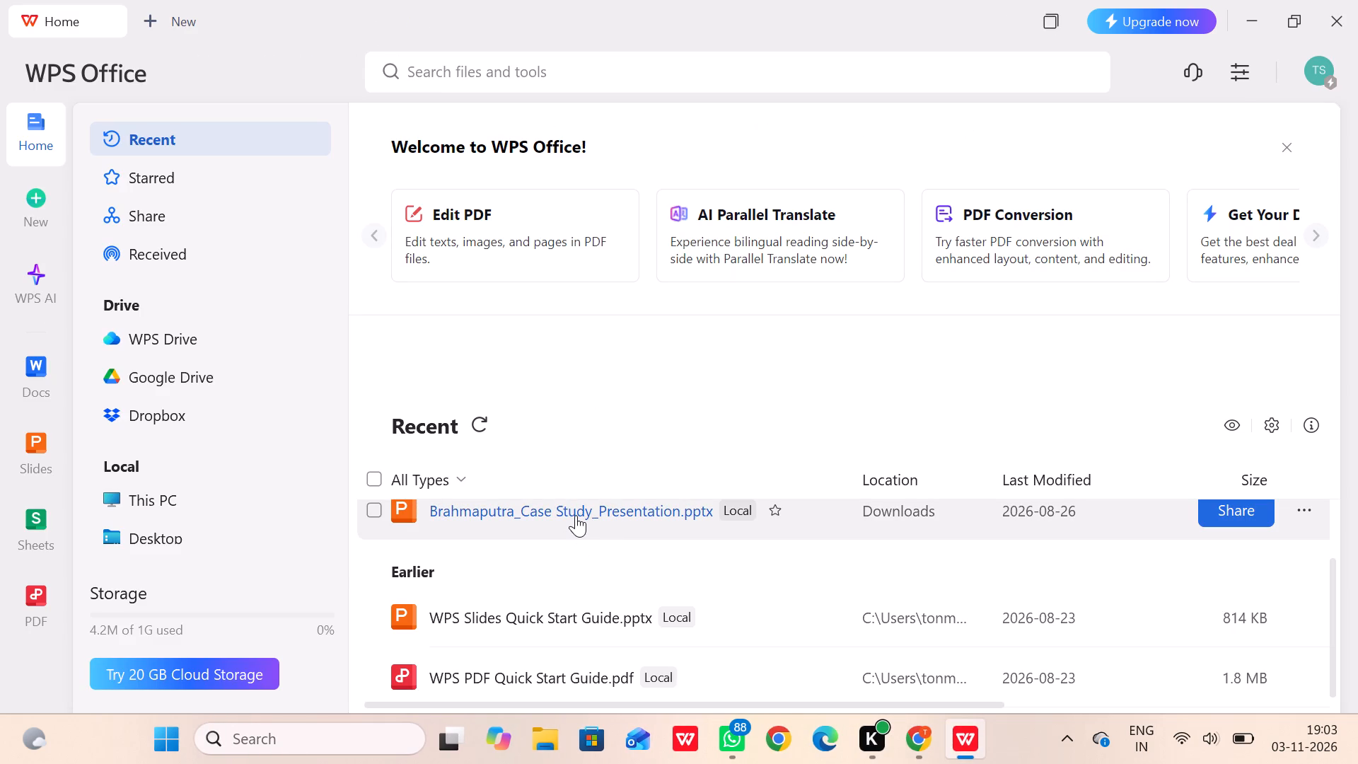
# Open the recent presentation Brahmaputra_Case Study_Presentation.pptx.
pyautogui.doubleClick(573, 514)
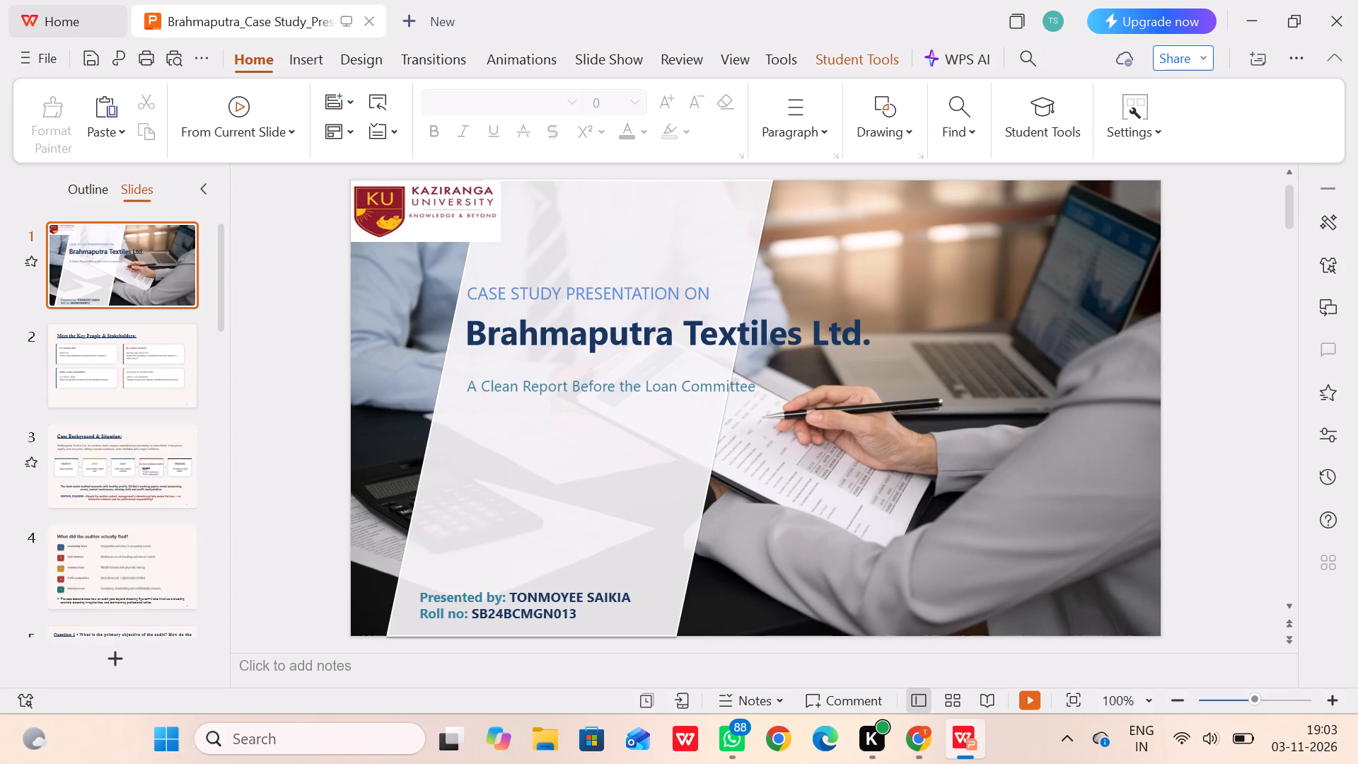
# Inspect the title slide's background picture and slanted white shape by trying to select them.
pyautogui.click(384, 374)
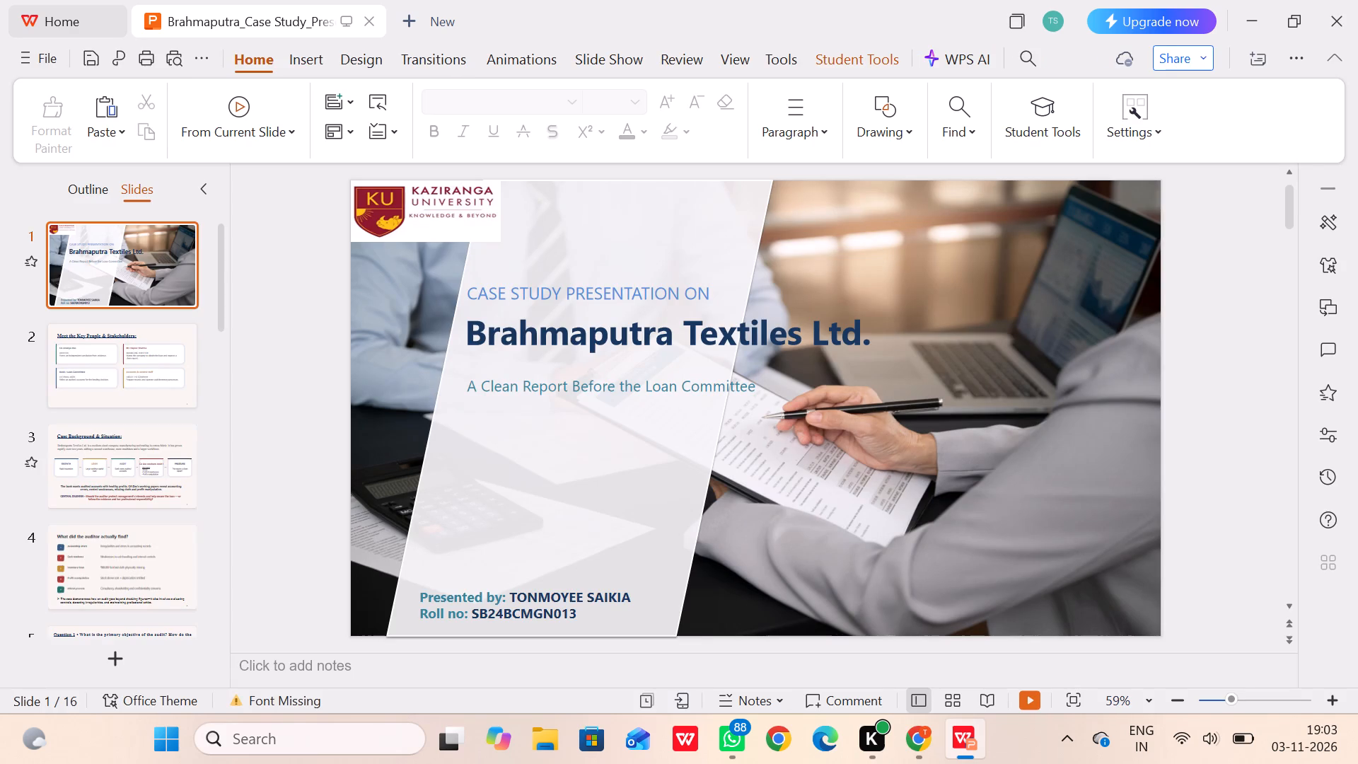
pyautogui.click(861, 268)
pyautogui.click(486, 432)
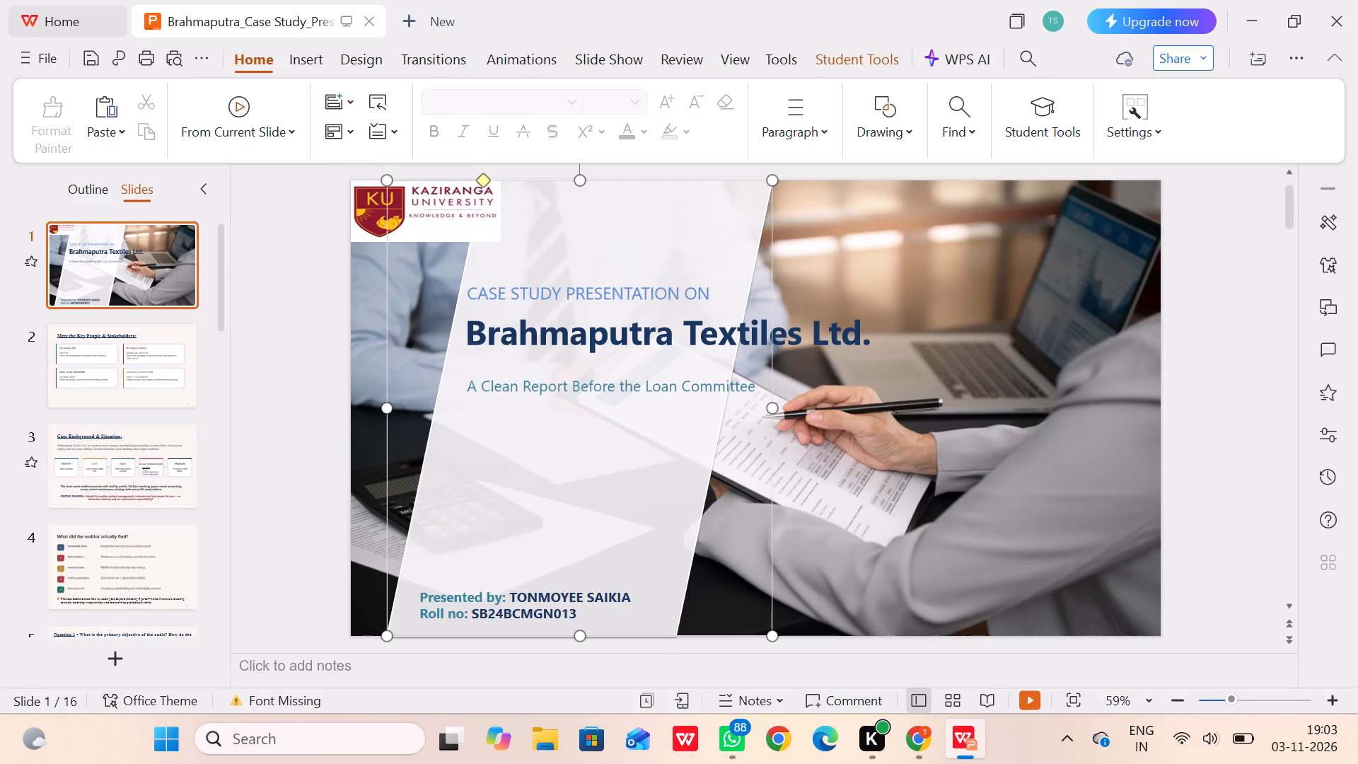
pyautogui.click(1091, 204)
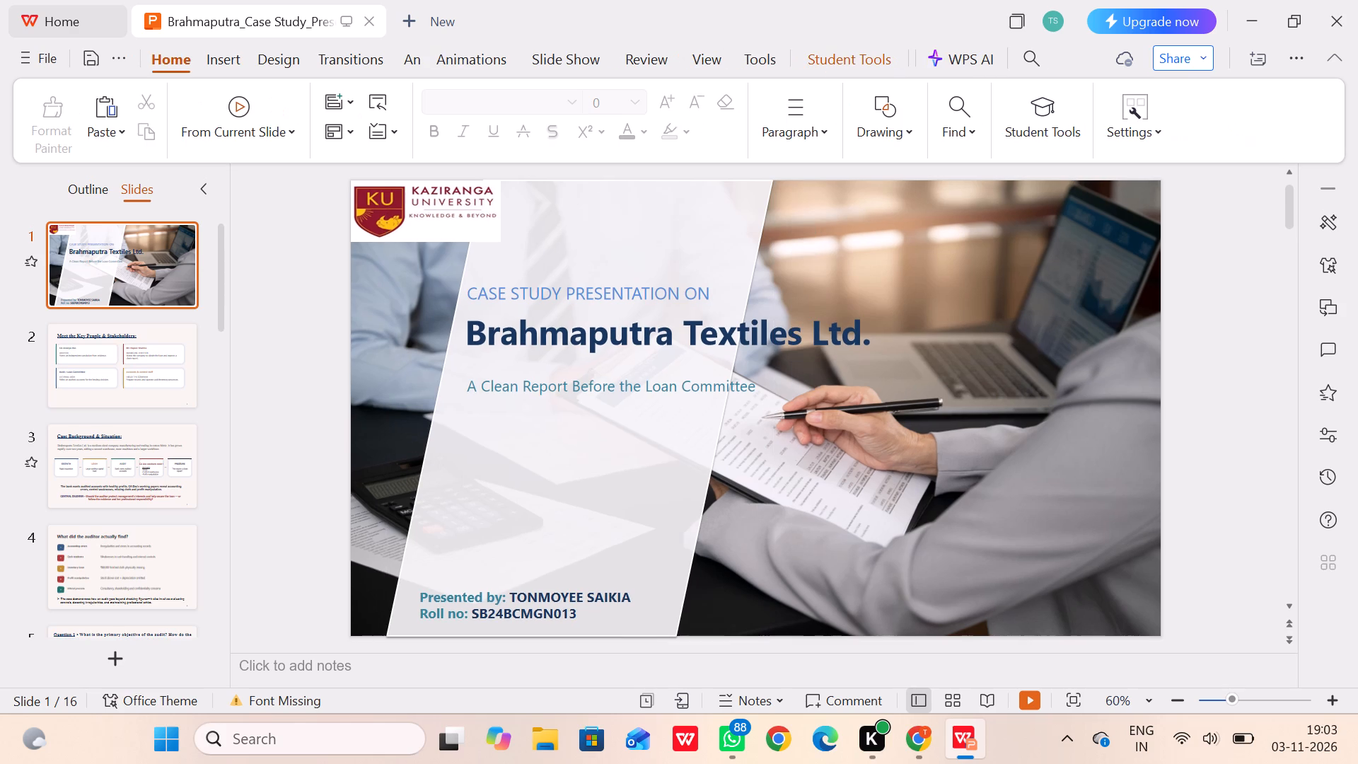
pyautogui.click(405, 349)
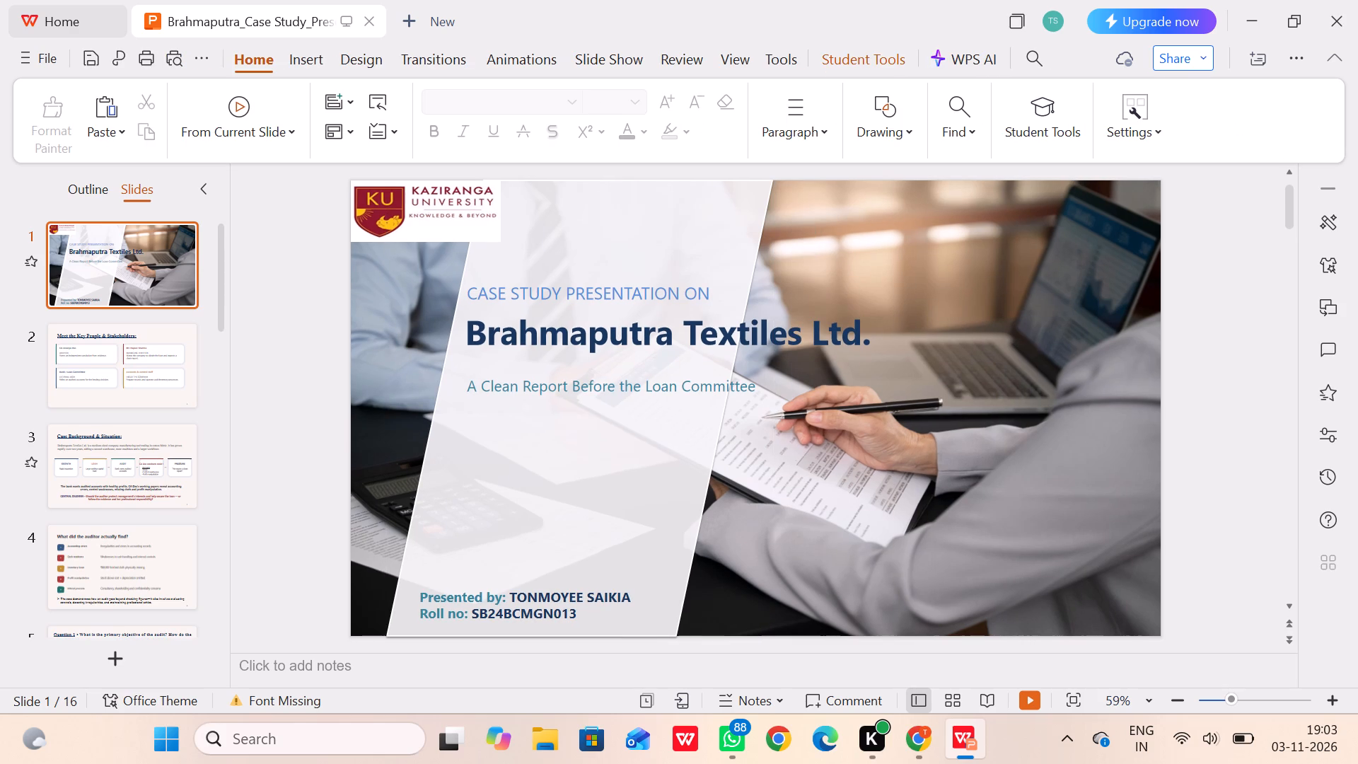
pyautogui.click(954, 566)
pyautogui.click(398, 359)
pyautogui.click(1139, 479)
pyautogui.click(1011, 524)
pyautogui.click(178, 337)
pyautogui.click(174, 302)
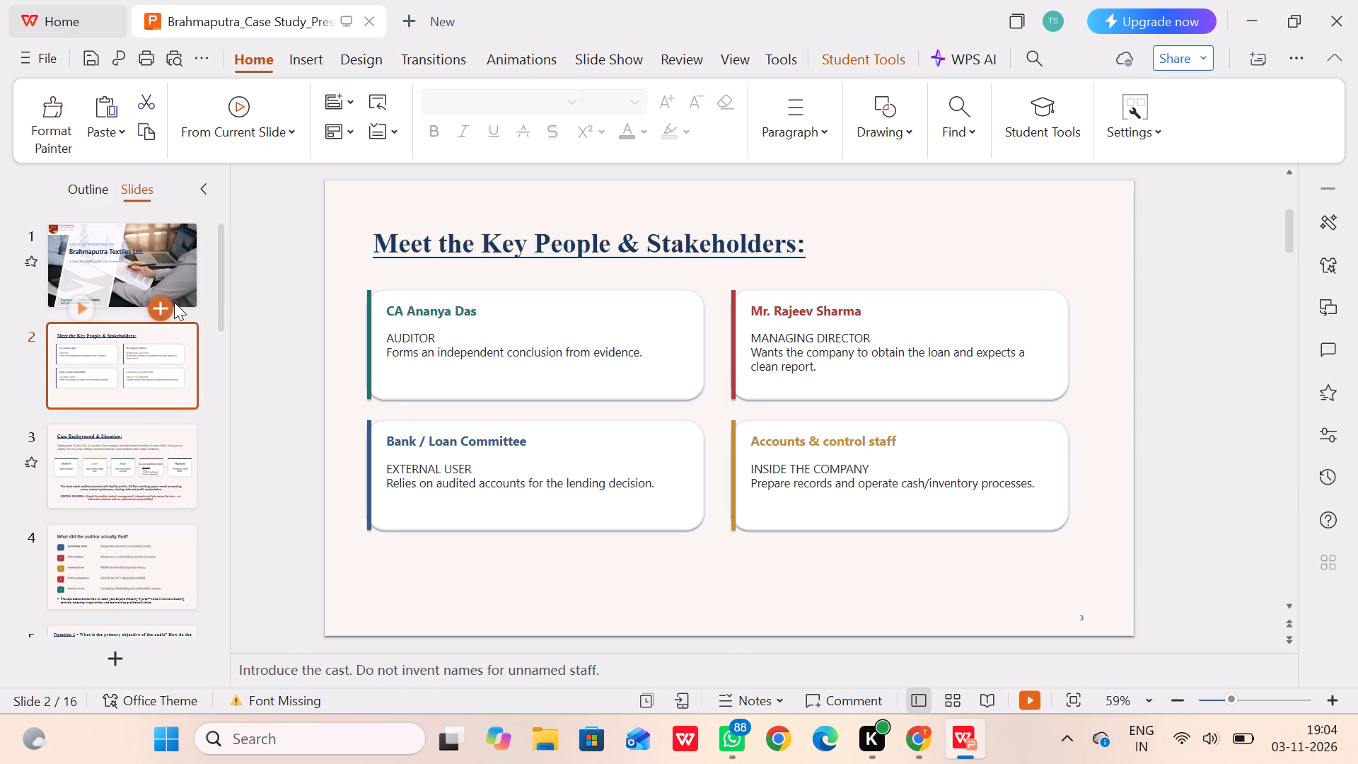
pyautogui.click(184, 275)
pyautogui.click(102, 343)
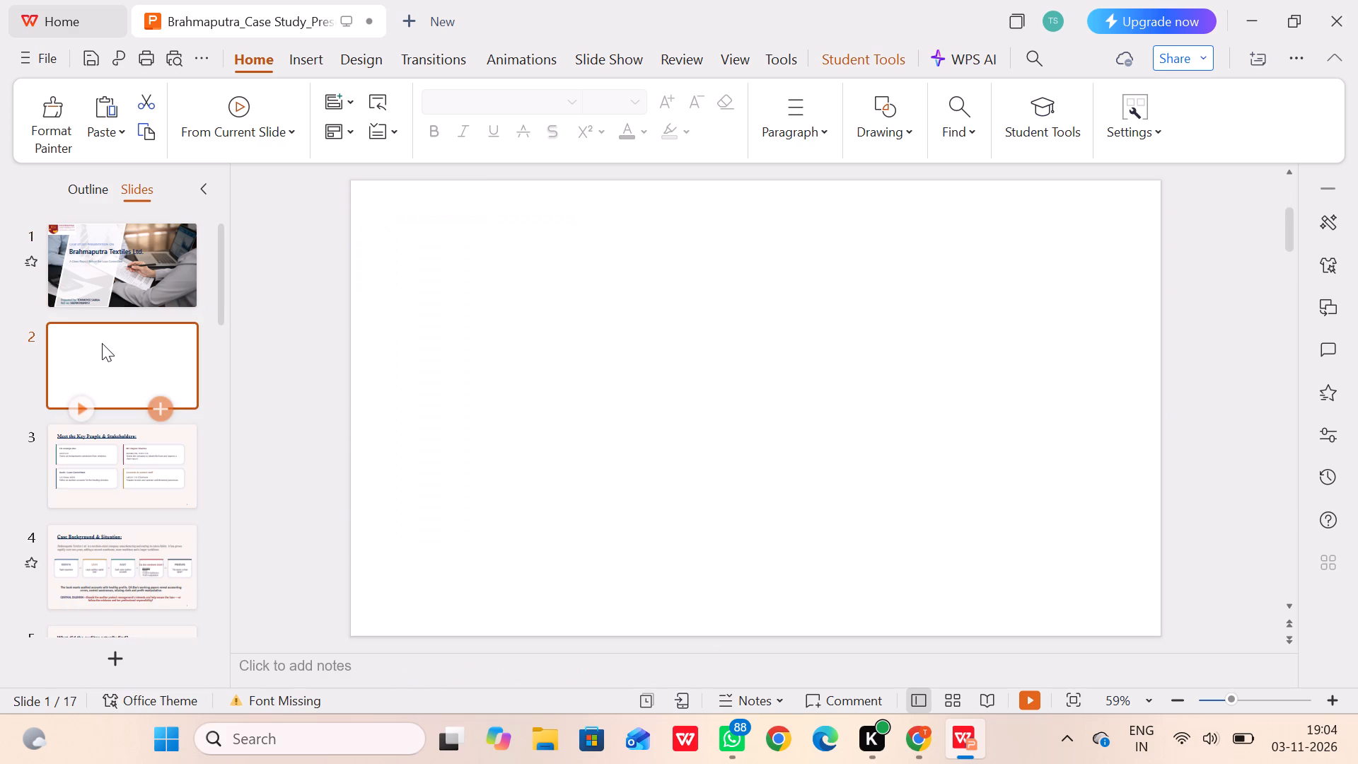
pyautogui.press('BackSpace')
# Delete the background picture from the Brahmaputra Textiles Ltd. title slide.
pyautogui.click(109, 274)
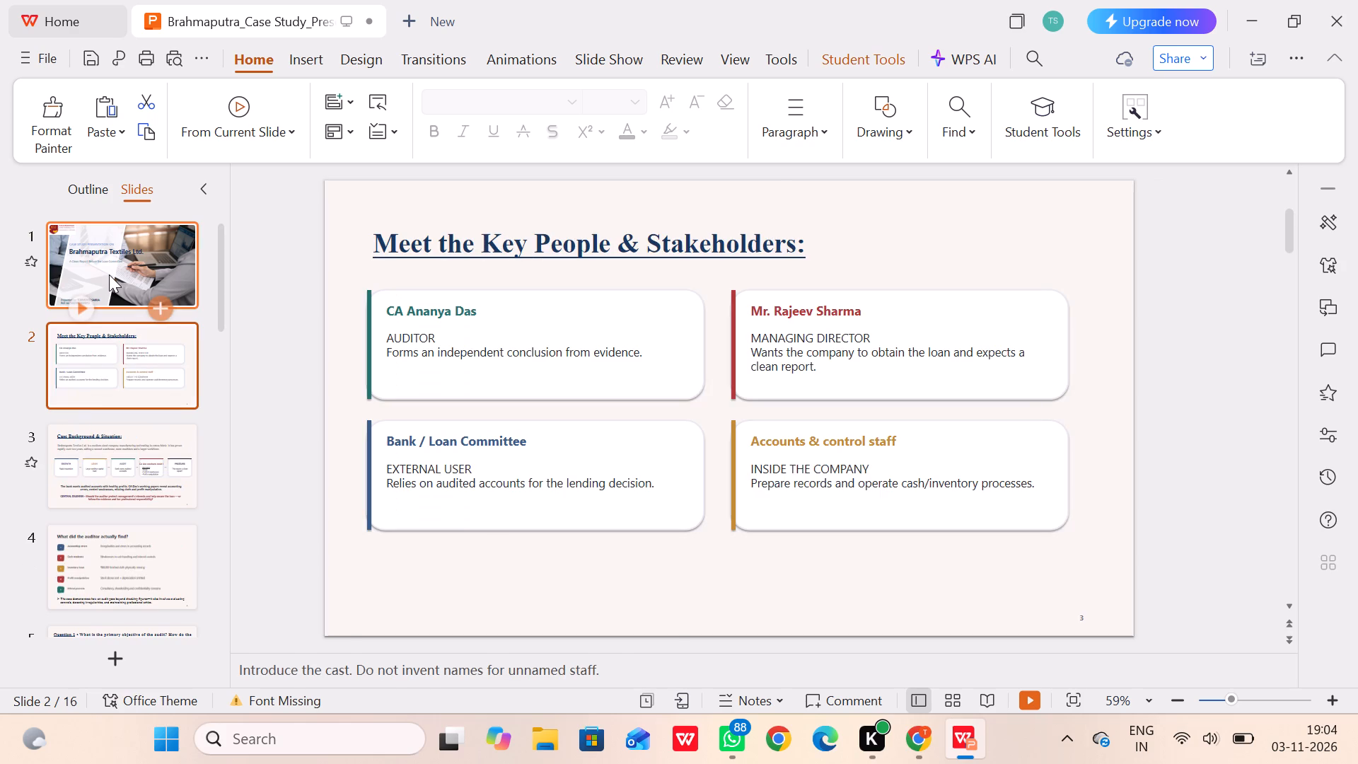
pyautogui.click(494, 291)
pyautogui.click(407, 328)
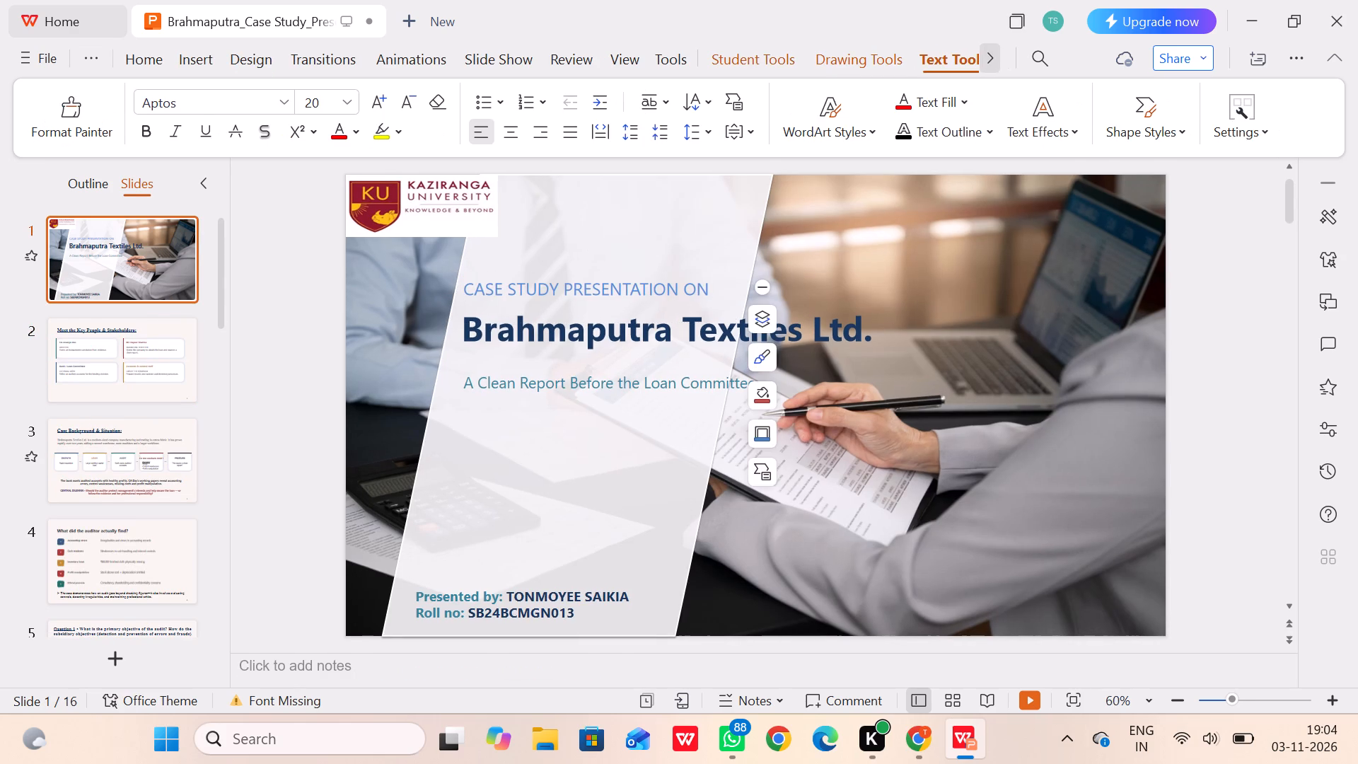
pyautogui.click(948, 213)
pyautogui.rightClick(948, 213)
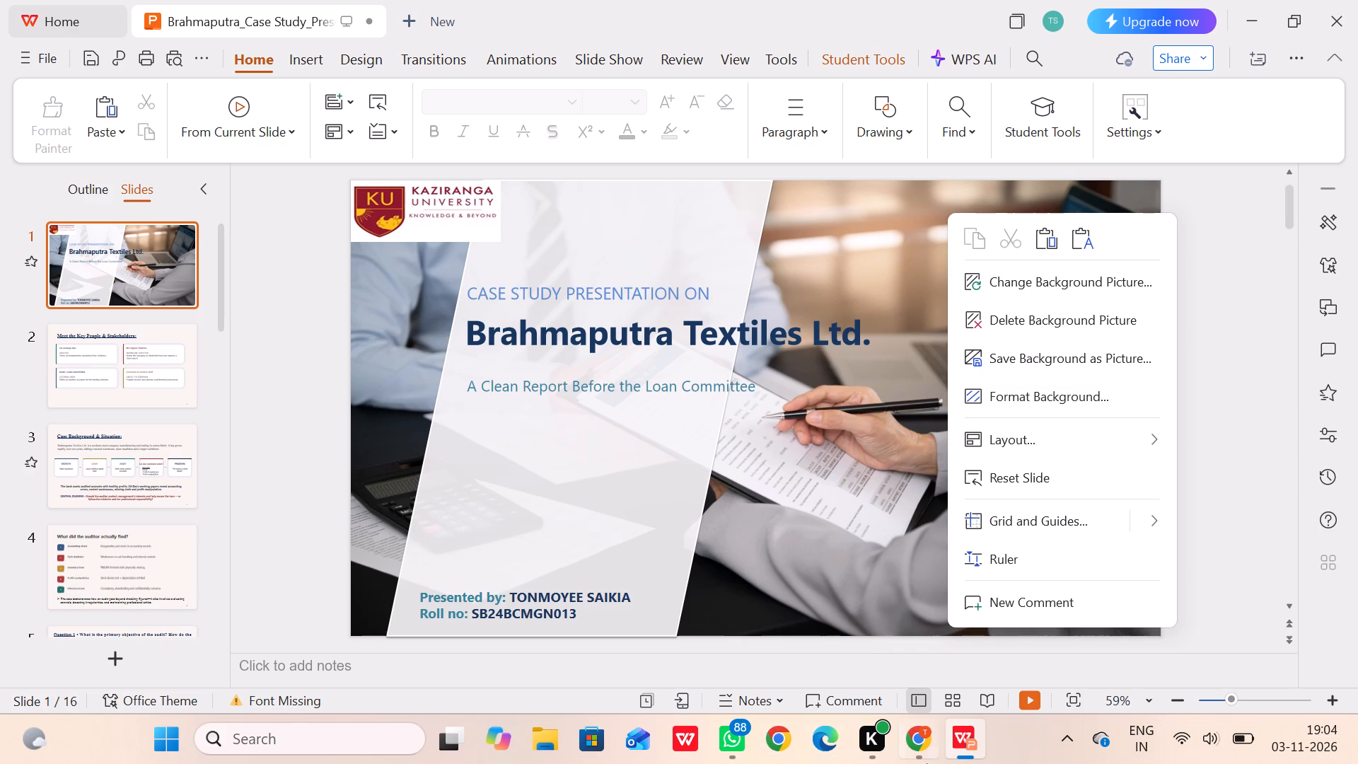
pyautogui.click(902, 736)
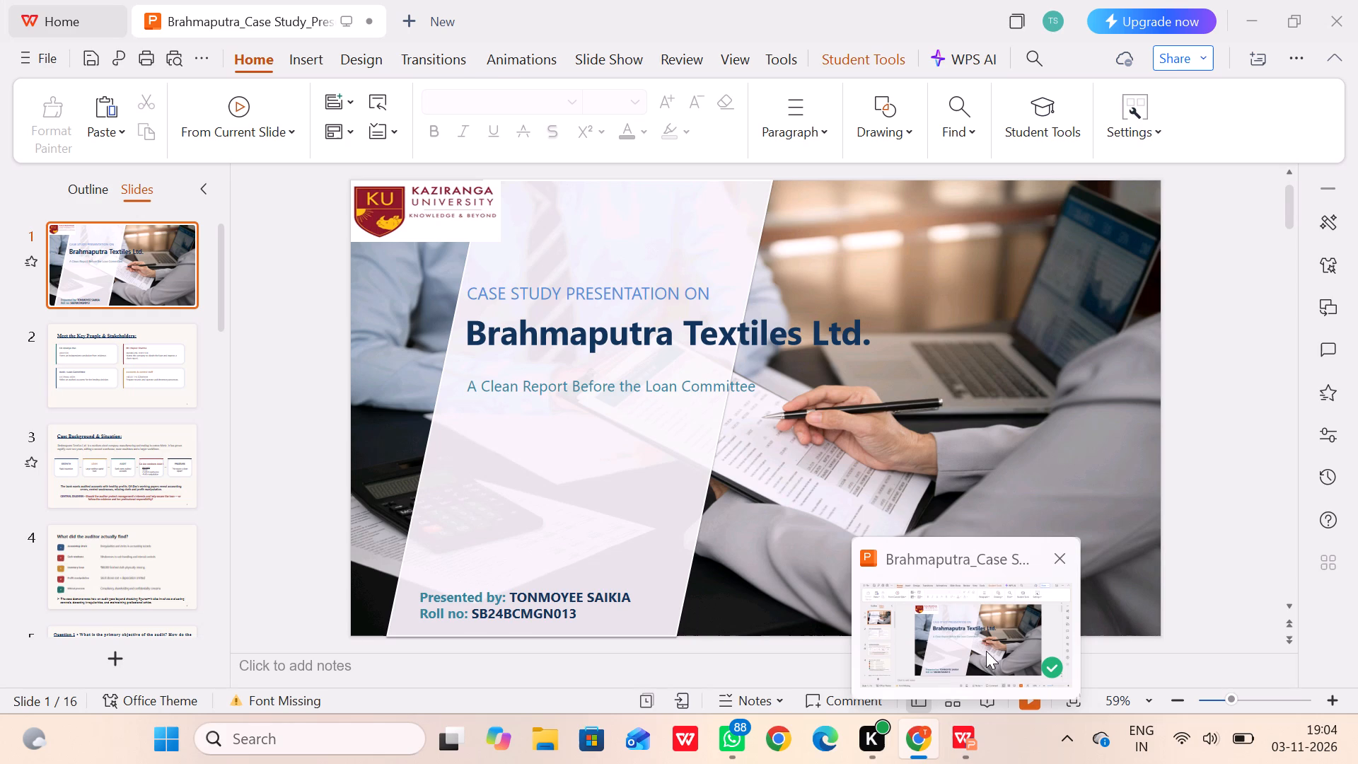
pyautogui.click(961, 732)
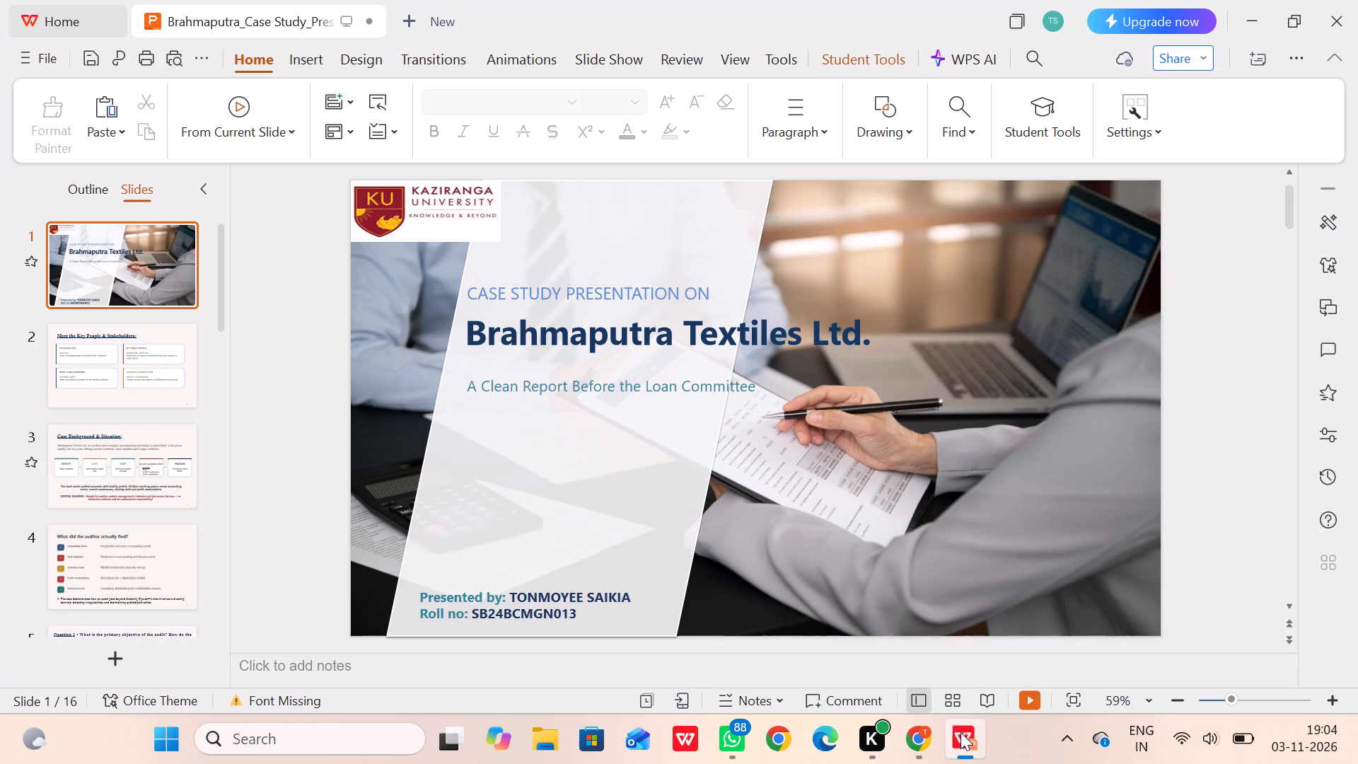
pyautogui.click(977, 504)
pyautogui.rightClick(977, 504)
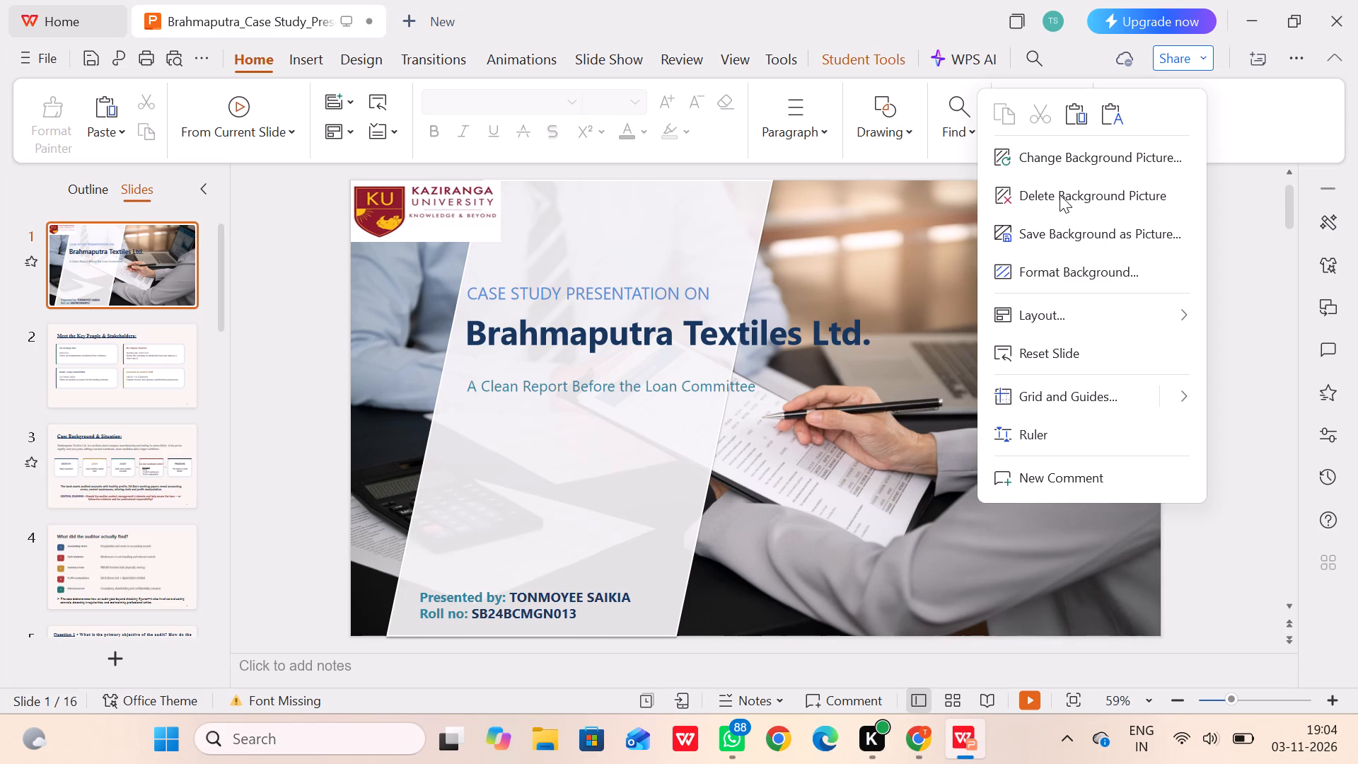
pyautogui.click(1060, 197)
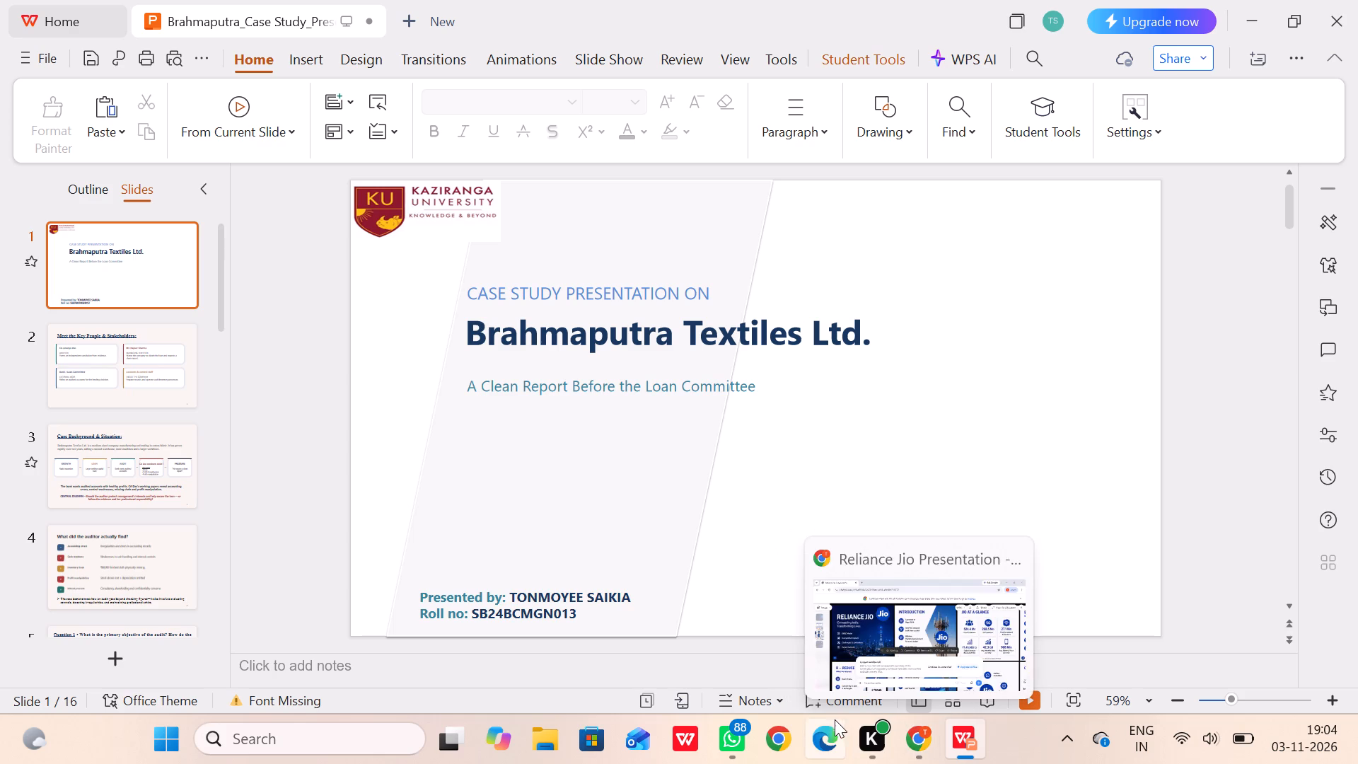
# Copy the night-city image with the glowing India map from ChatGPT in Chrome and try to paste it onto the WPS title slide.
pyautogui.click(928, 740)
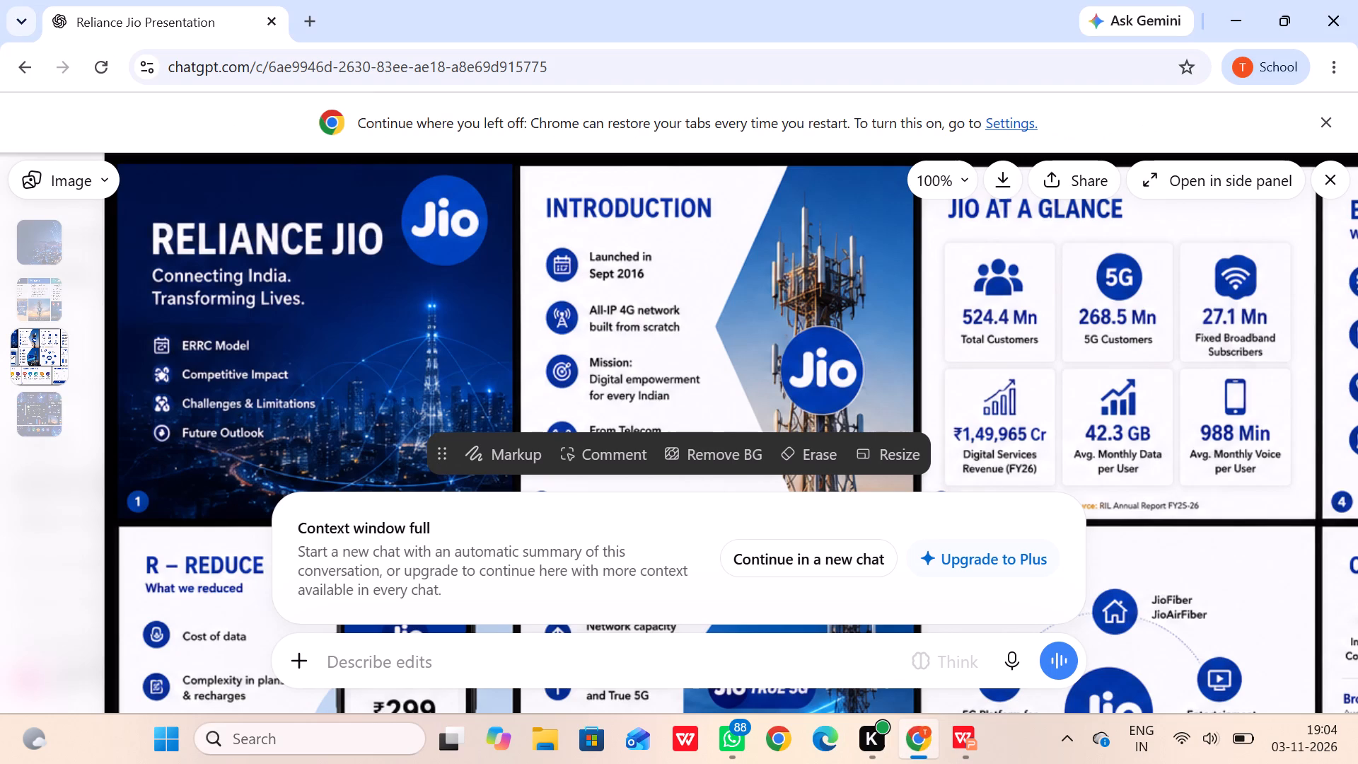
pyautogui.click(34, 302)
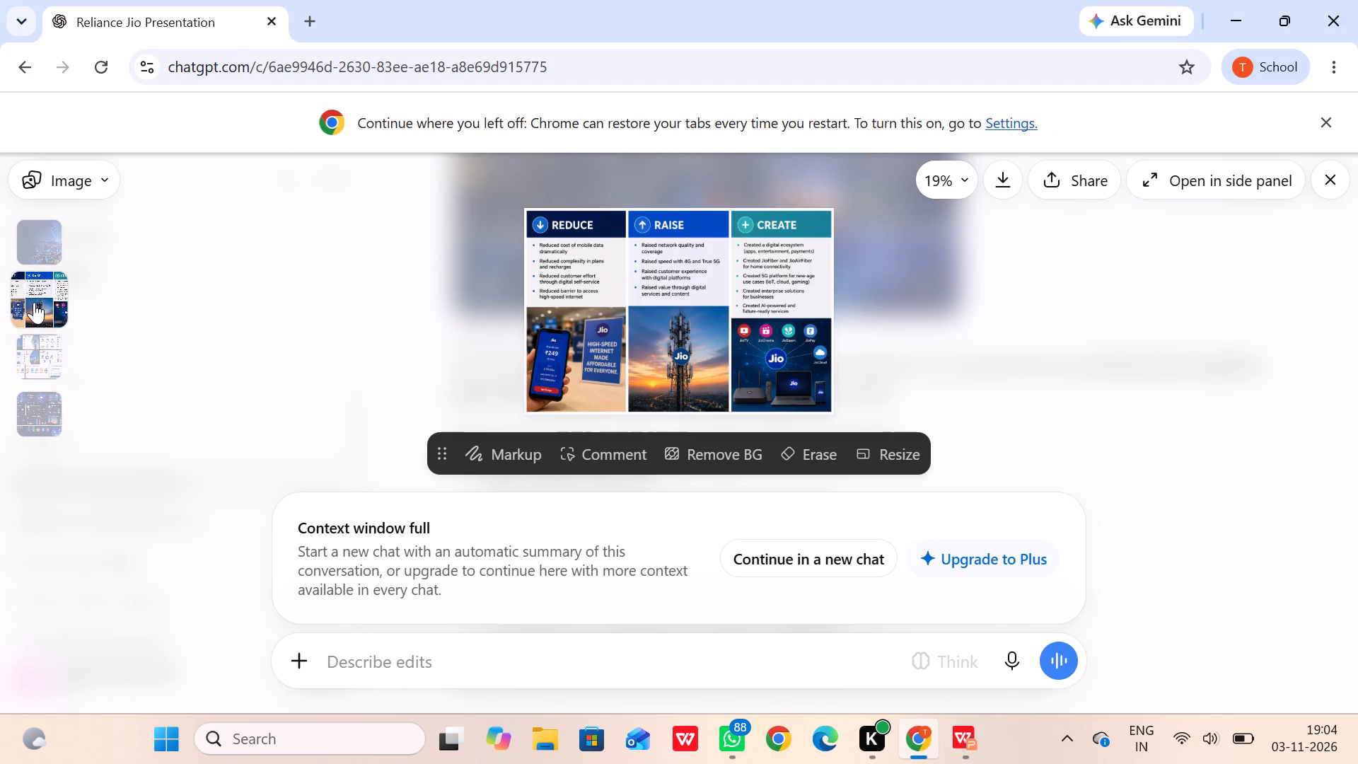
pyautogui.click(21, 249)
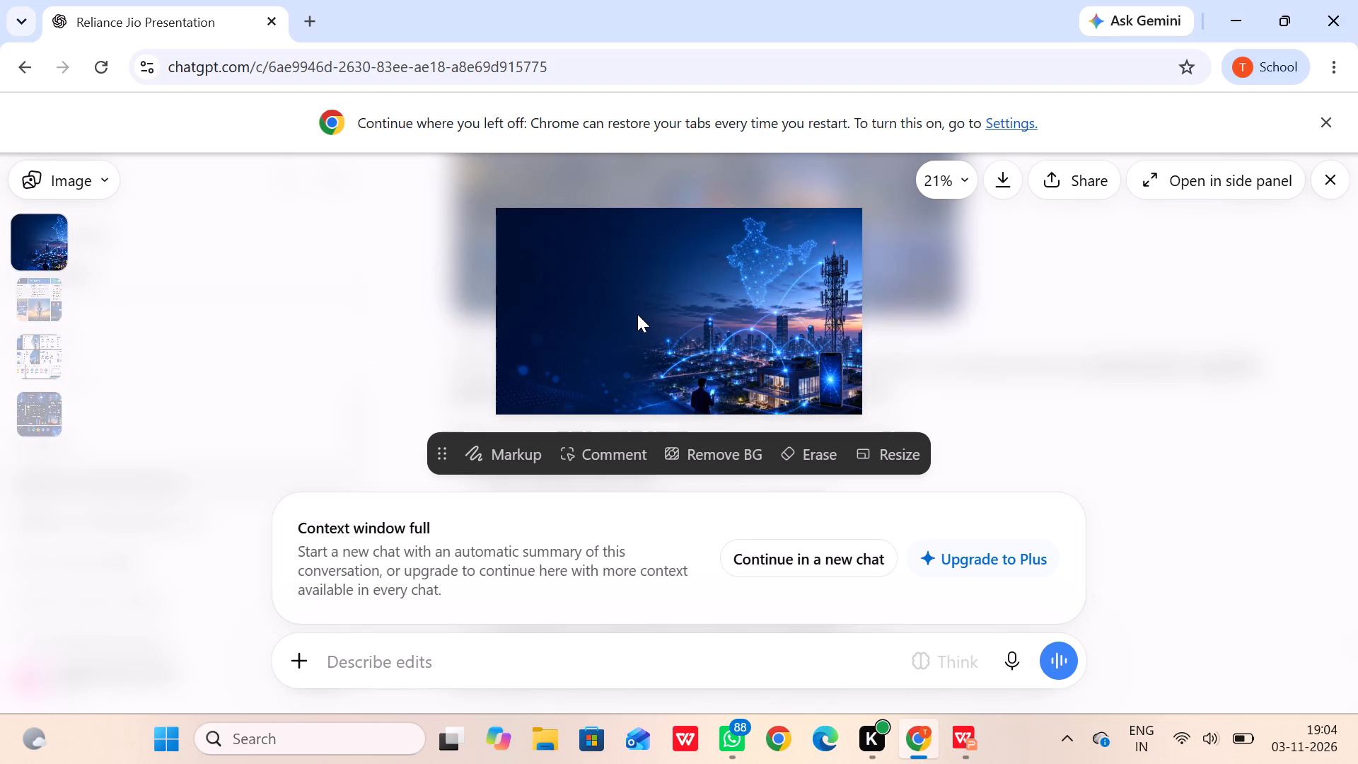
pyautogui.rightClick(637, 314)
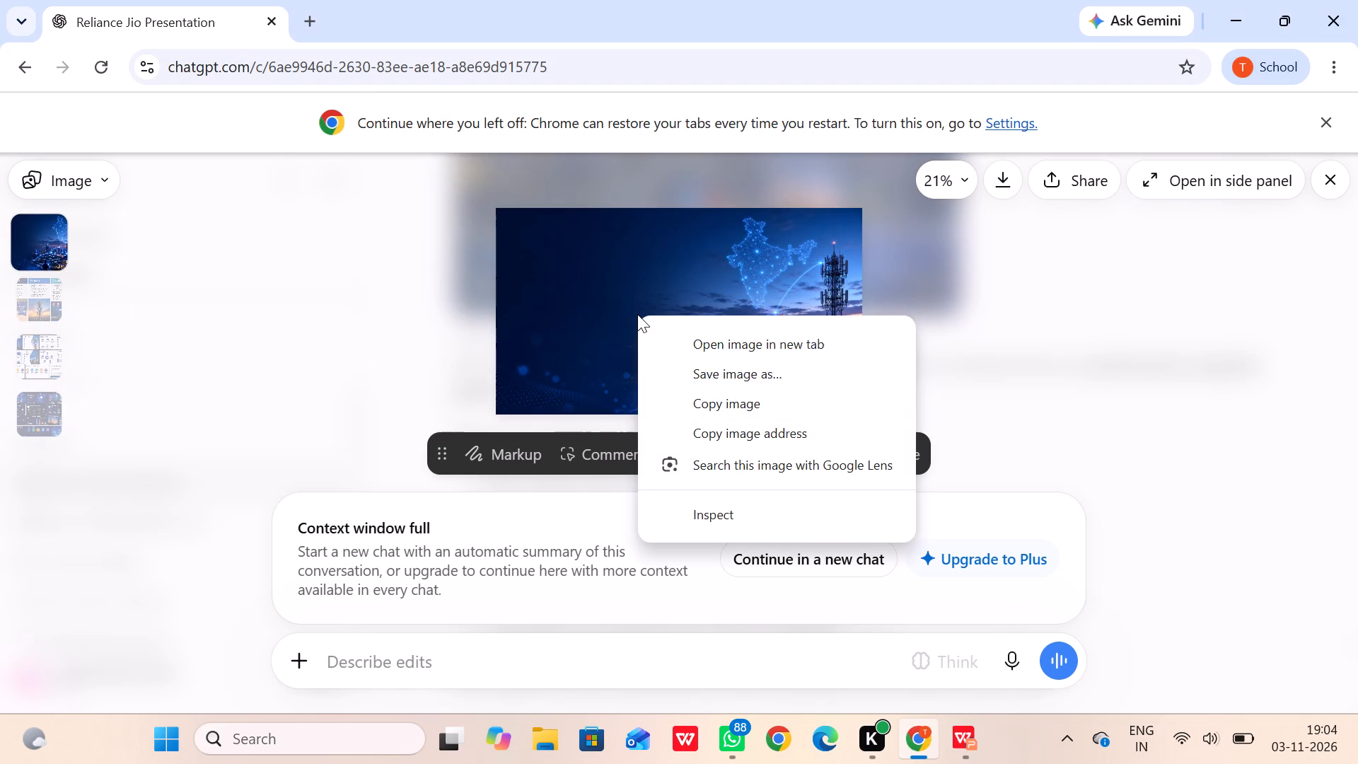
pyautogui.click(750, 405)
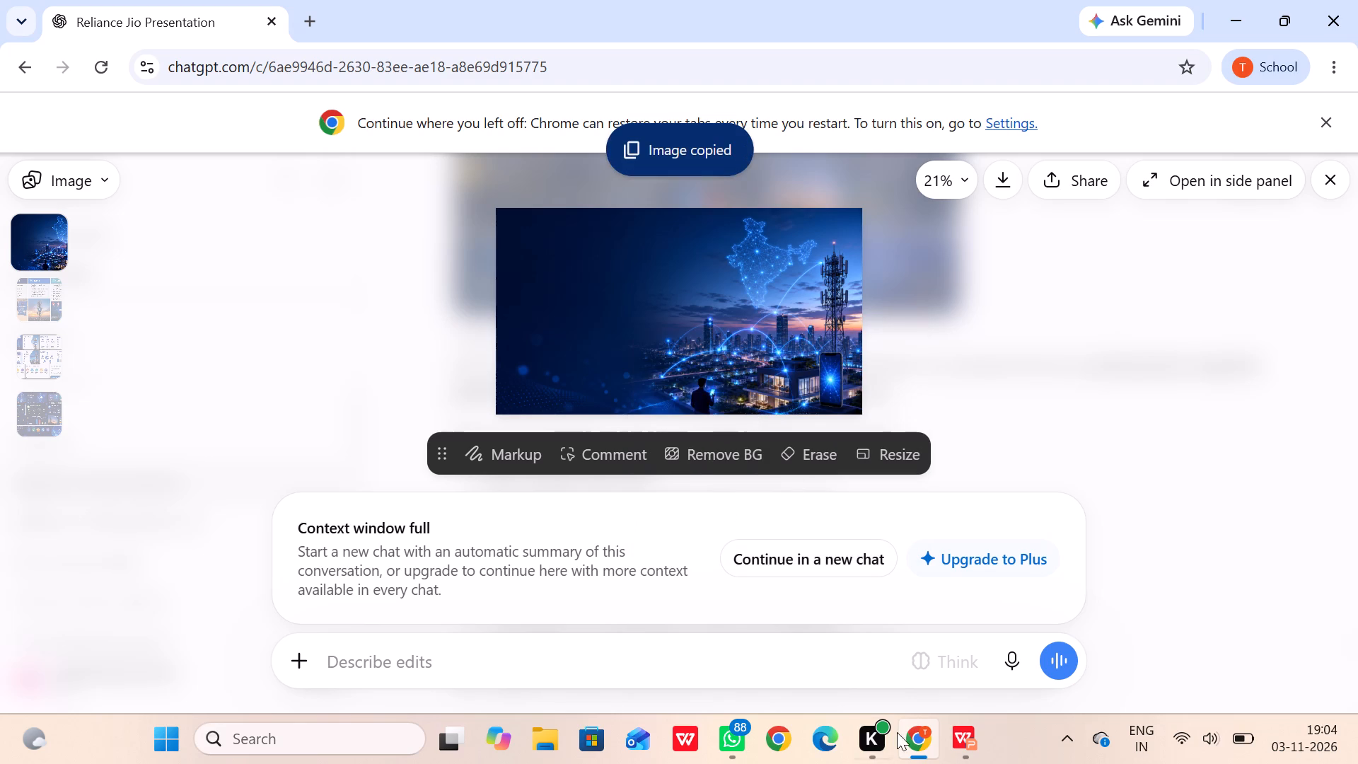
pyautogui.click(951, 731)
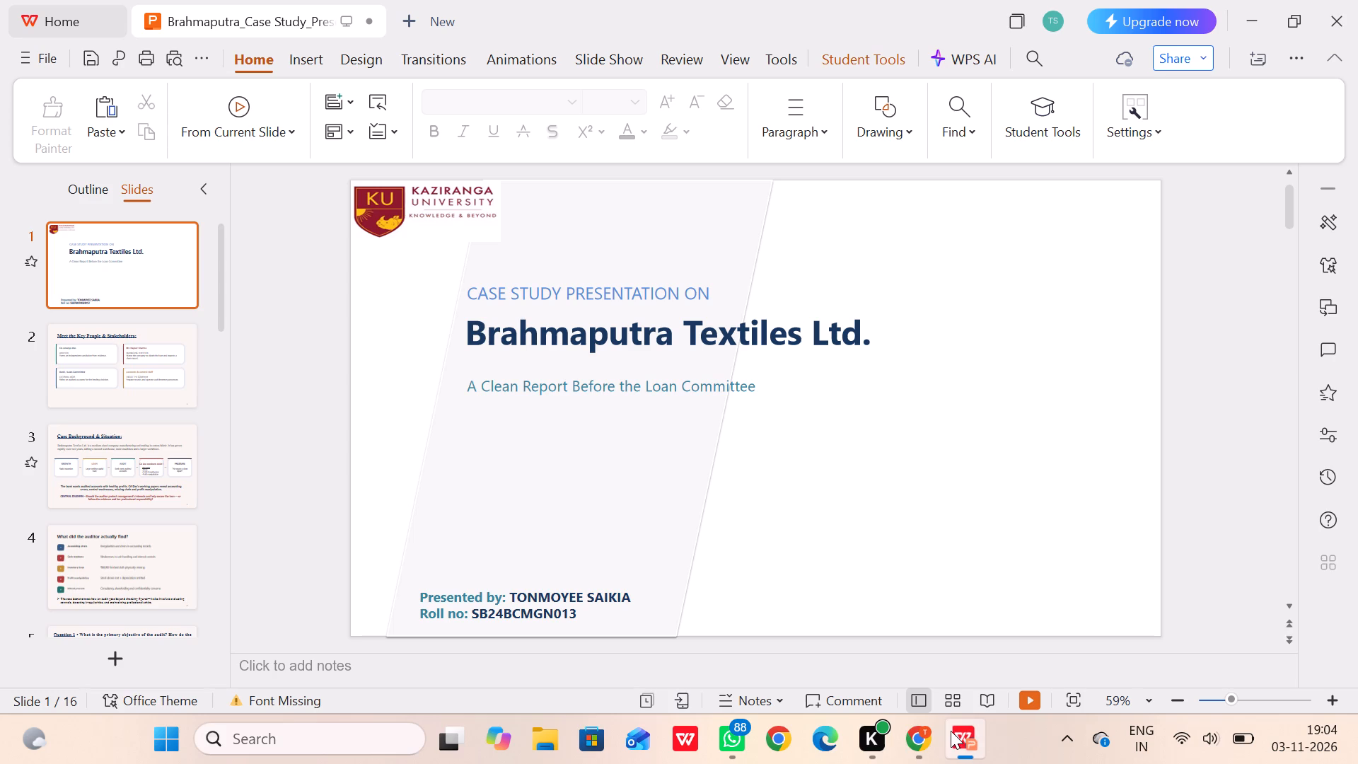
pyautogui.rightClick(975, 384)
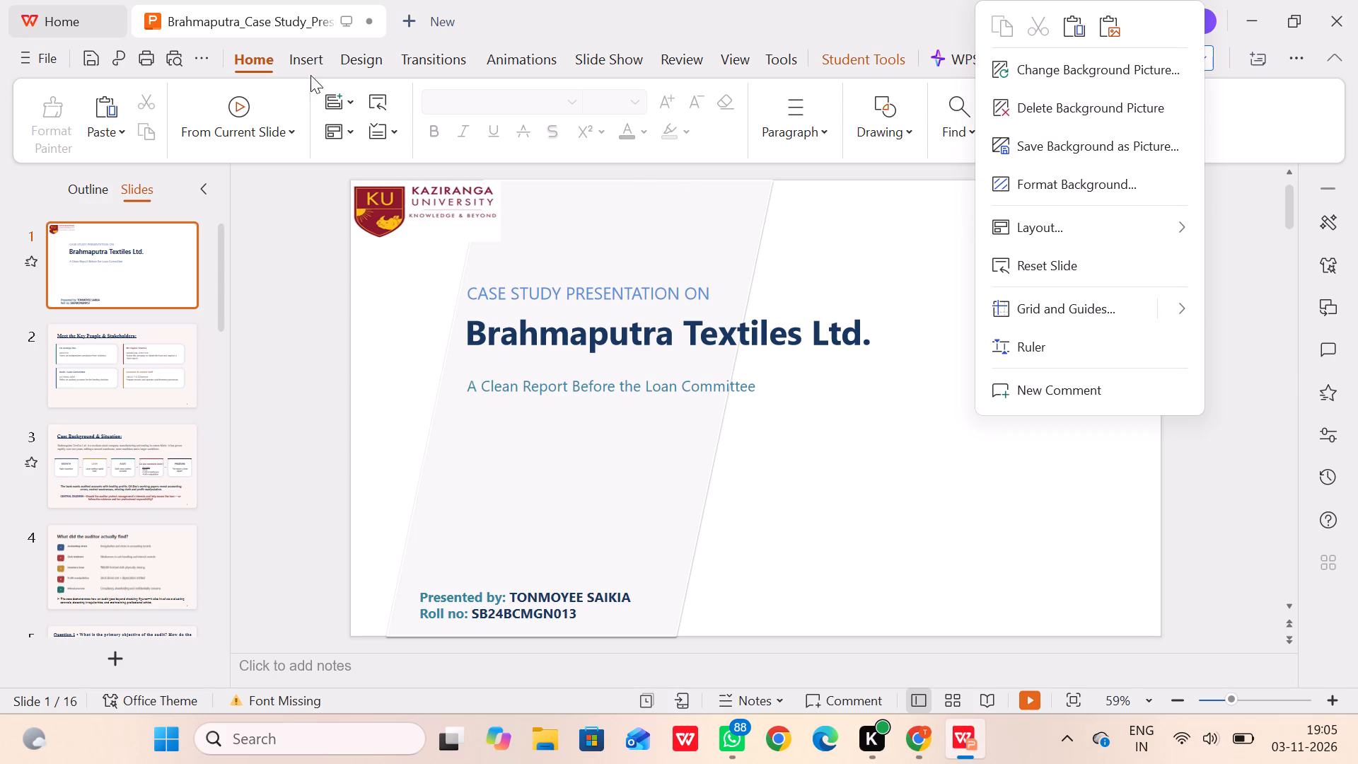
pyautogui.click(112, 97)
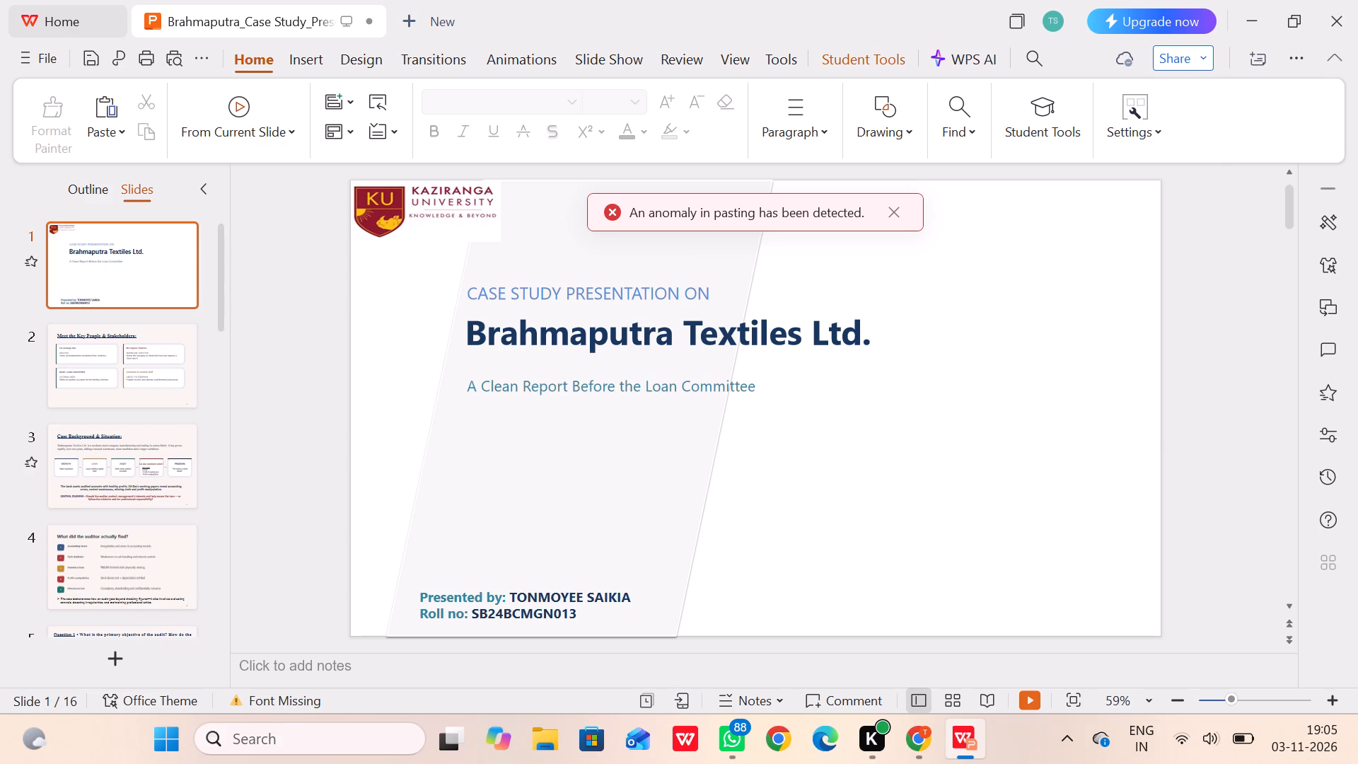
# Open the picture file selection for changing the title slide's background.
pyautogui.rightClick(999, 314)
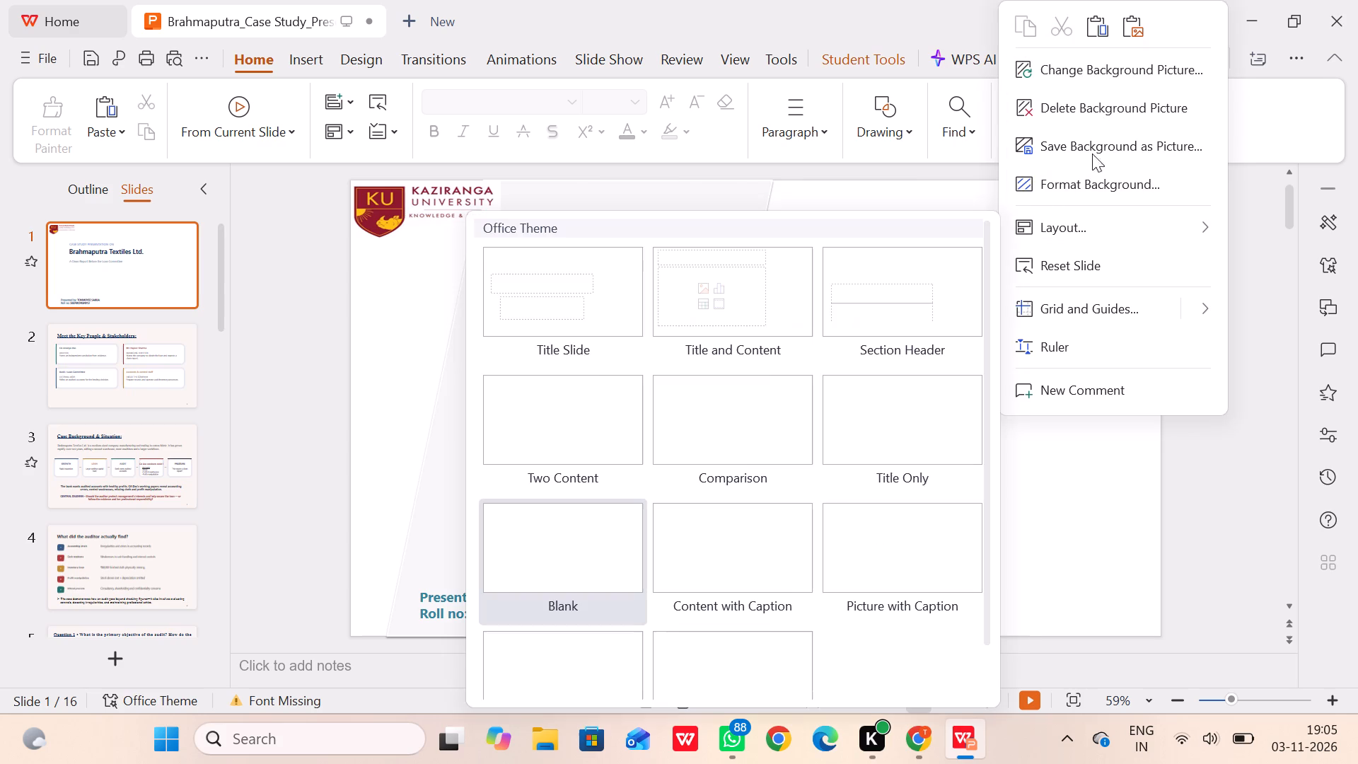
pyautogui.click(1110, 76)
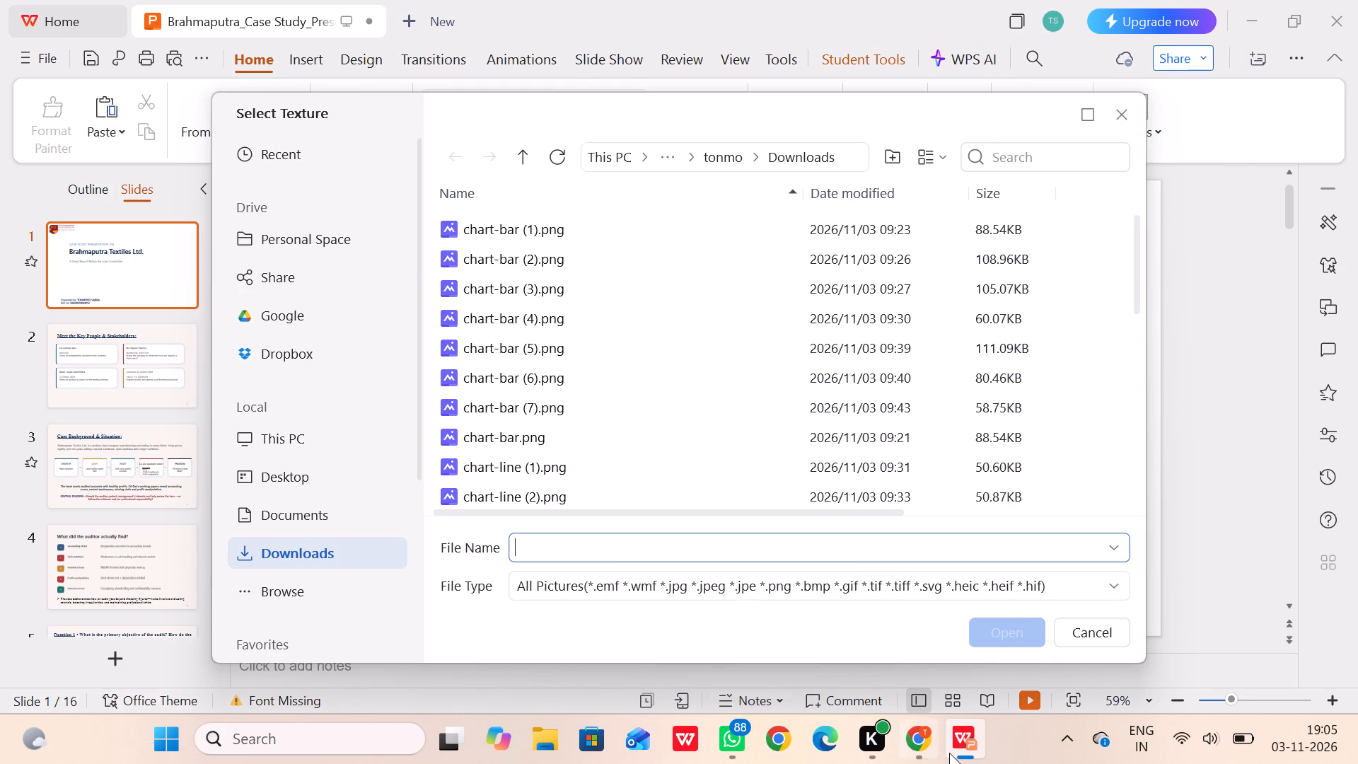
# Switch to ChatGPT in Chrome and save the night-city India map image to Downloads as a PNG named jiooooo.
pyautogui.click(932, 750)
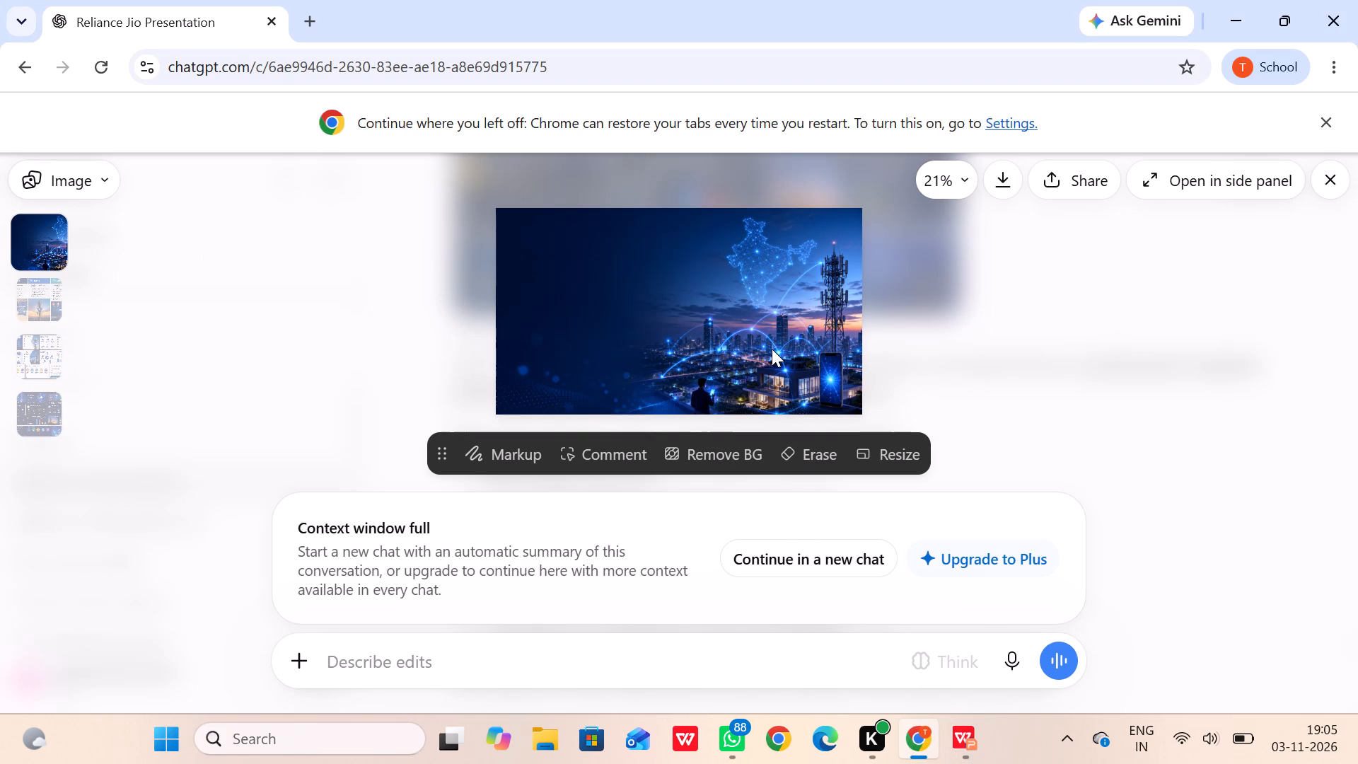
pyautogui.rightClick(772, 349)
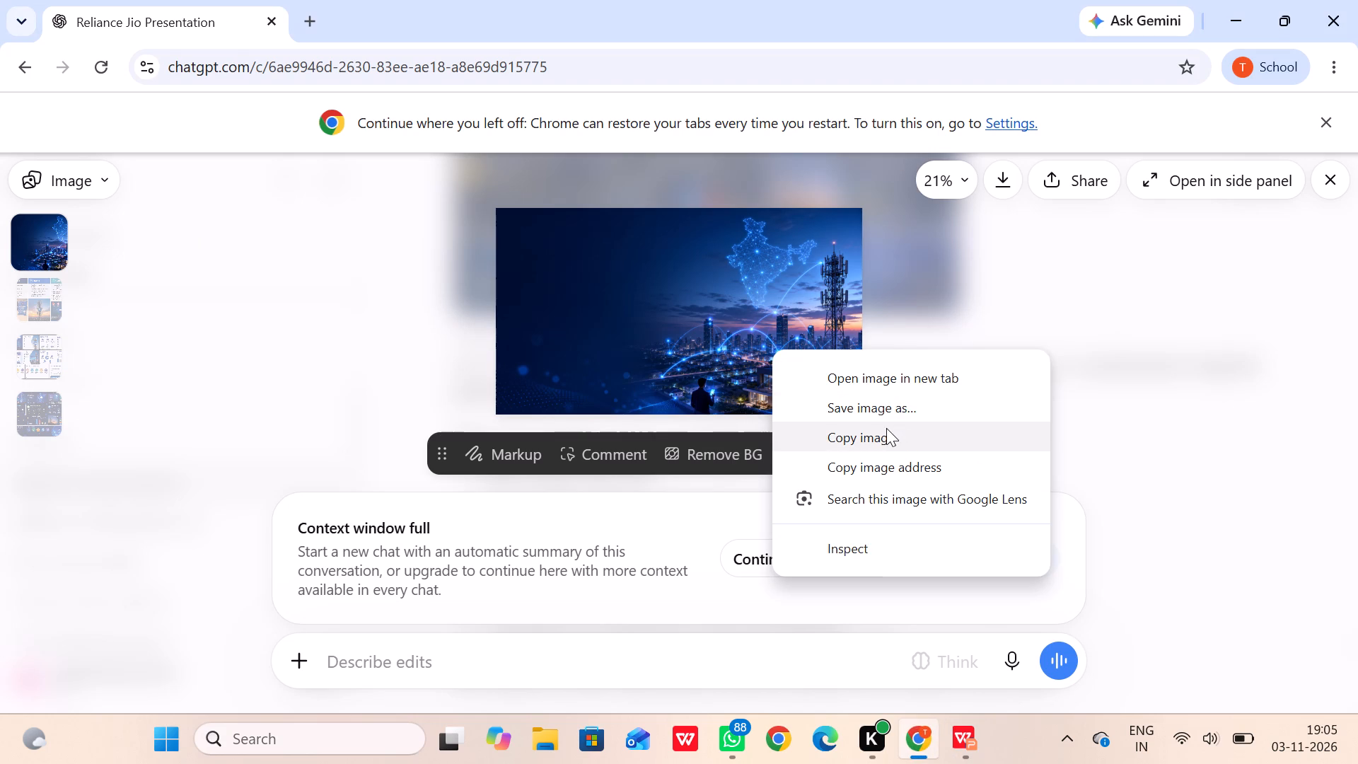
pyautogui.click(889, 417)
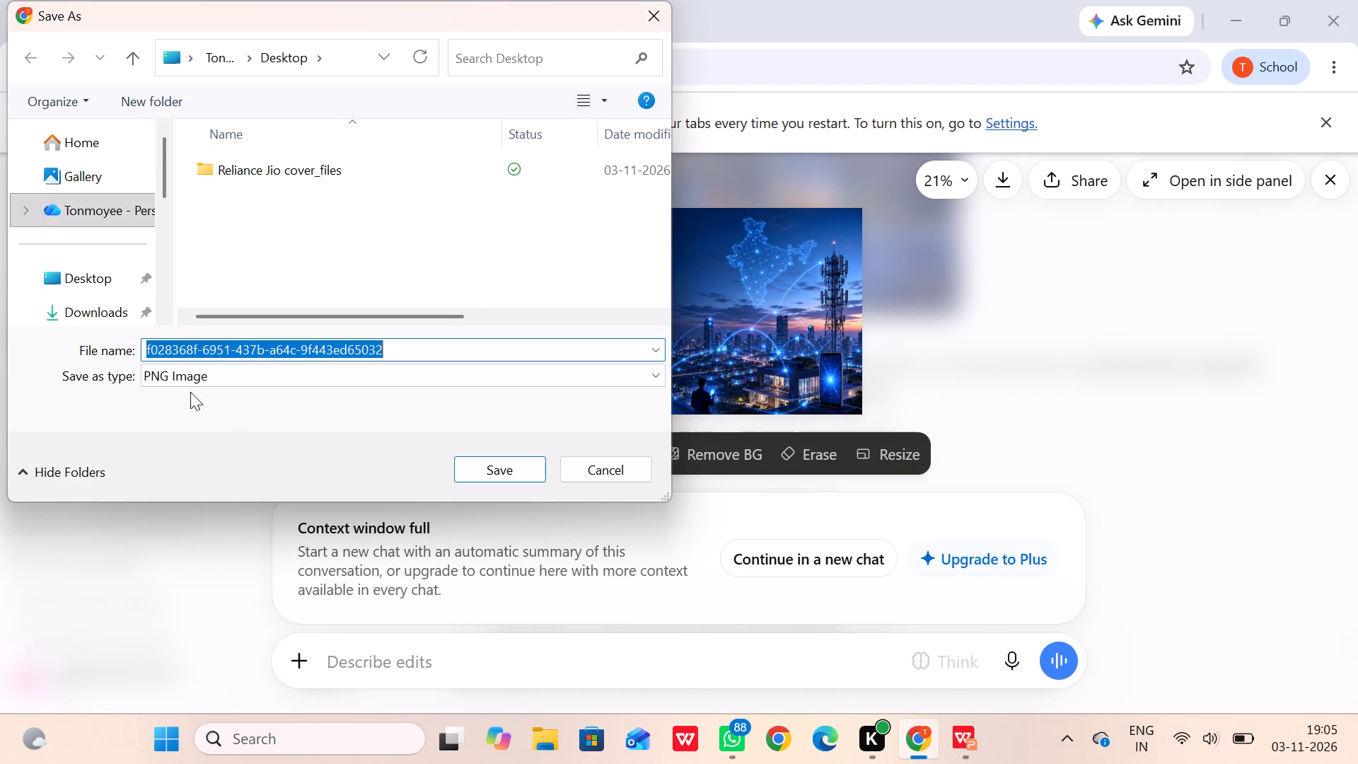
pyautogui.click(86, 306)
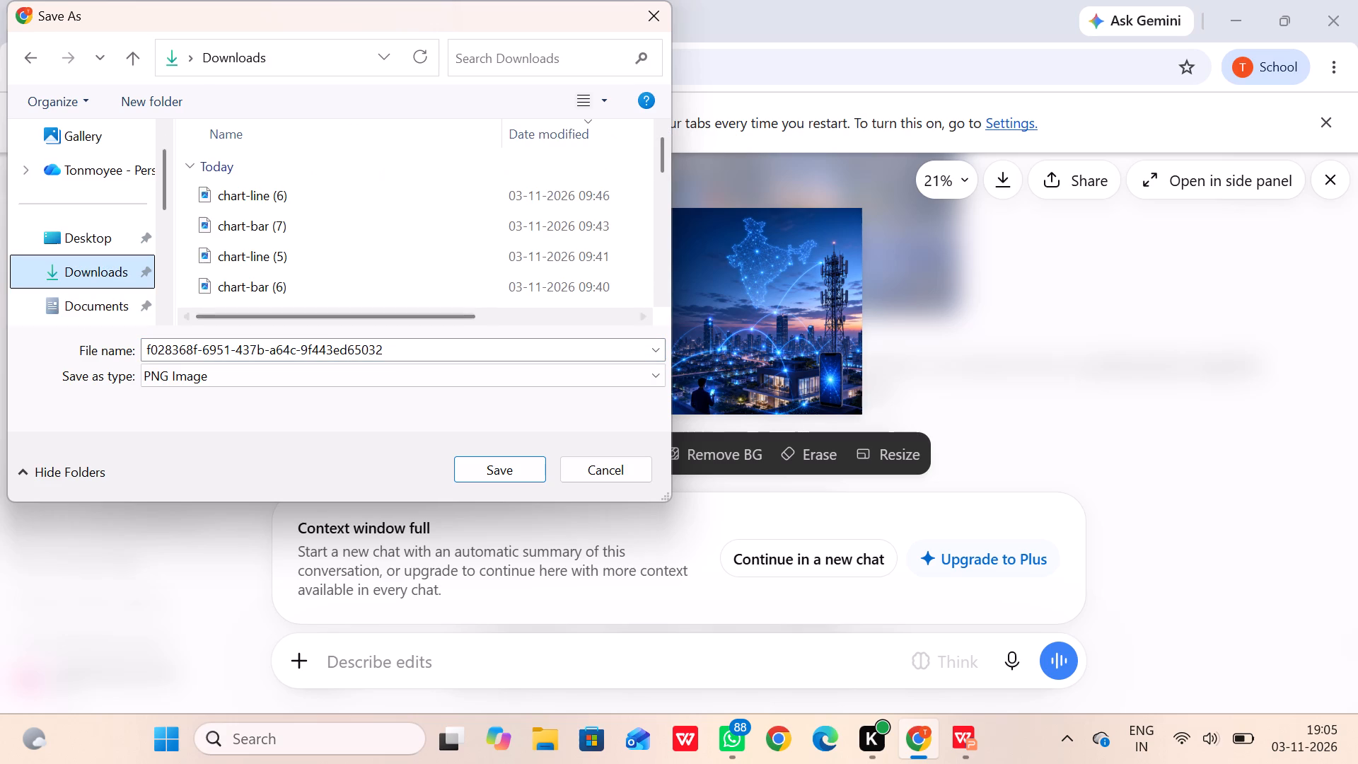
pyautogui.click(400, 352)
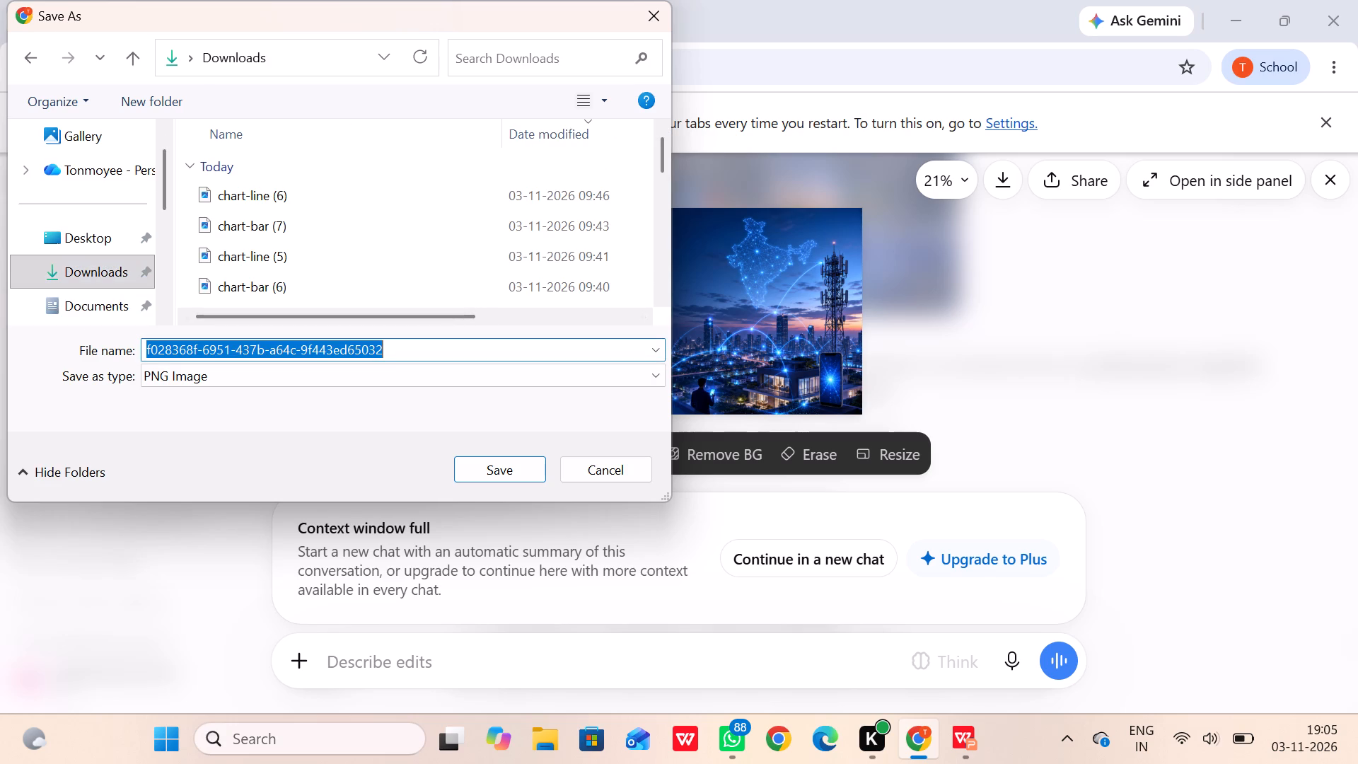
pyautogui.write('jiooooo')
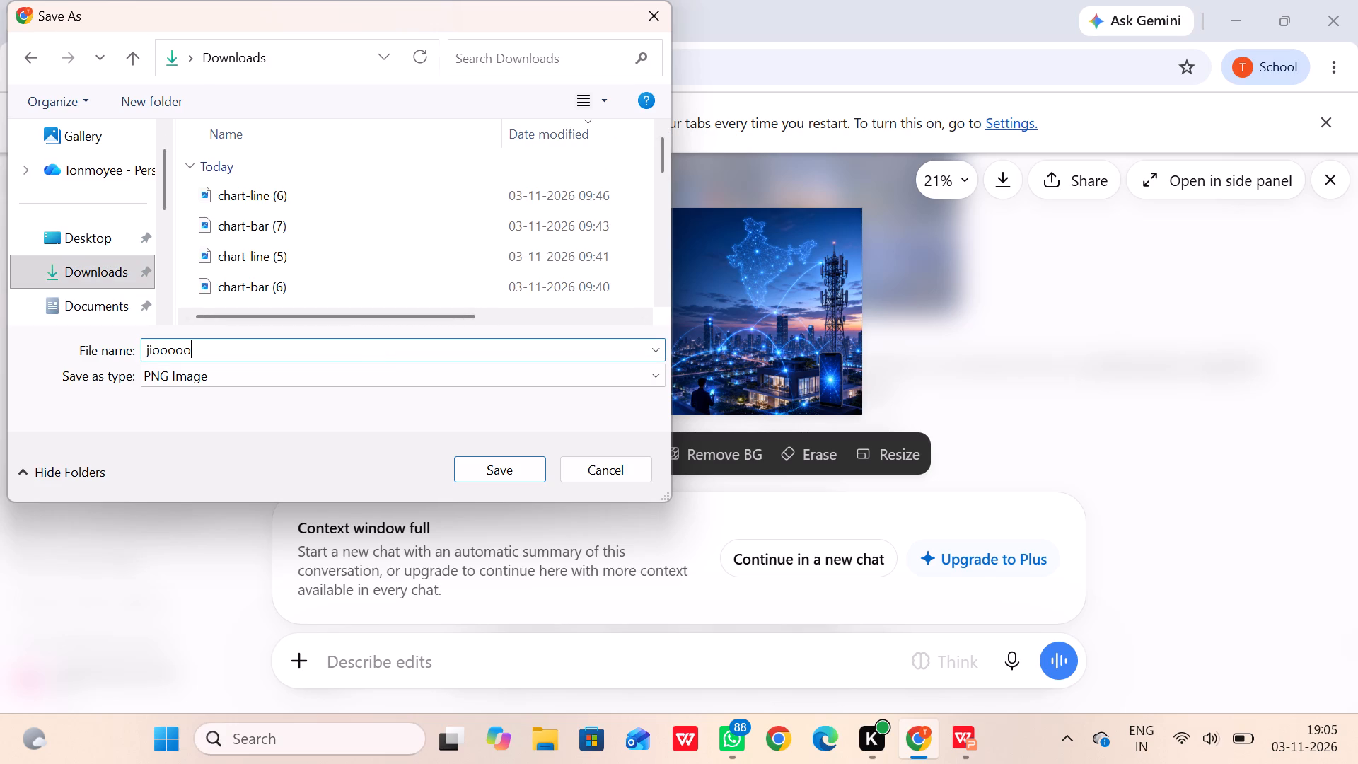
pyautogui.click(519, 458)
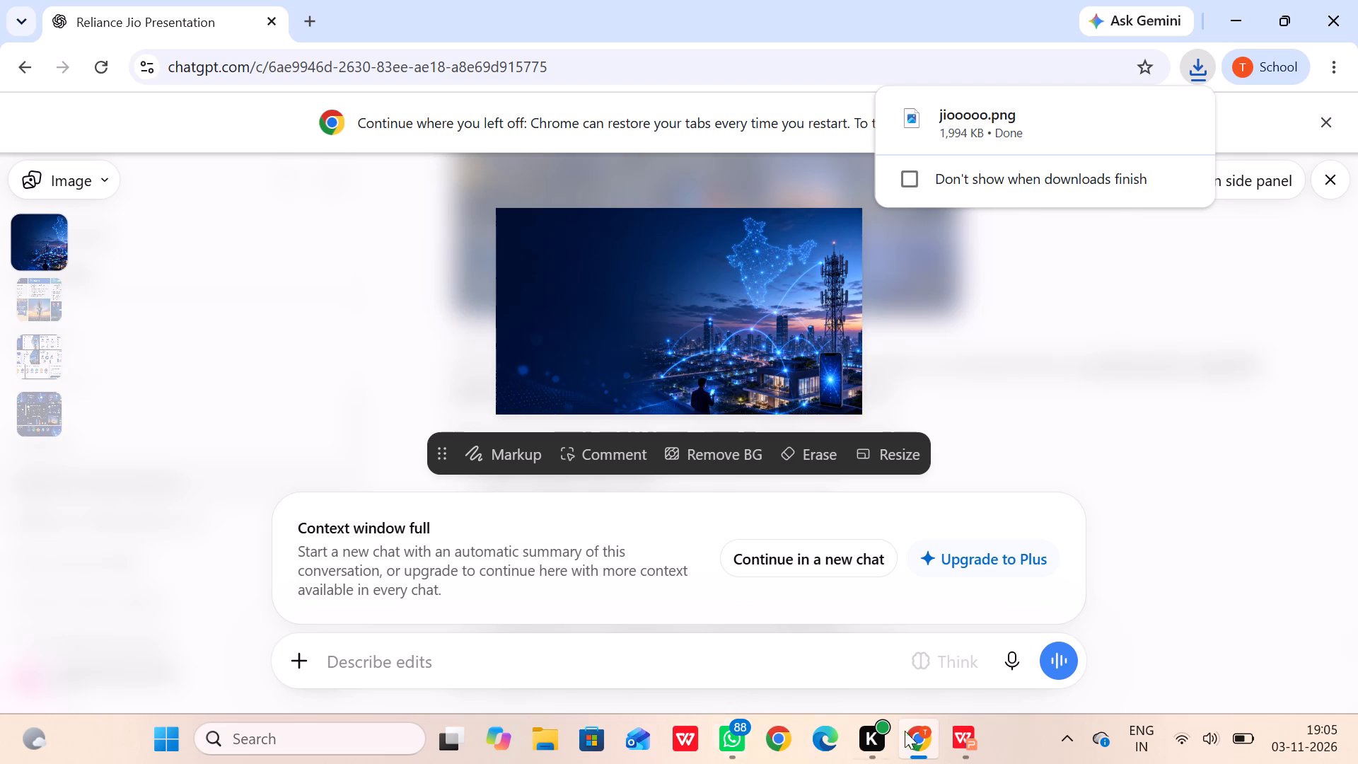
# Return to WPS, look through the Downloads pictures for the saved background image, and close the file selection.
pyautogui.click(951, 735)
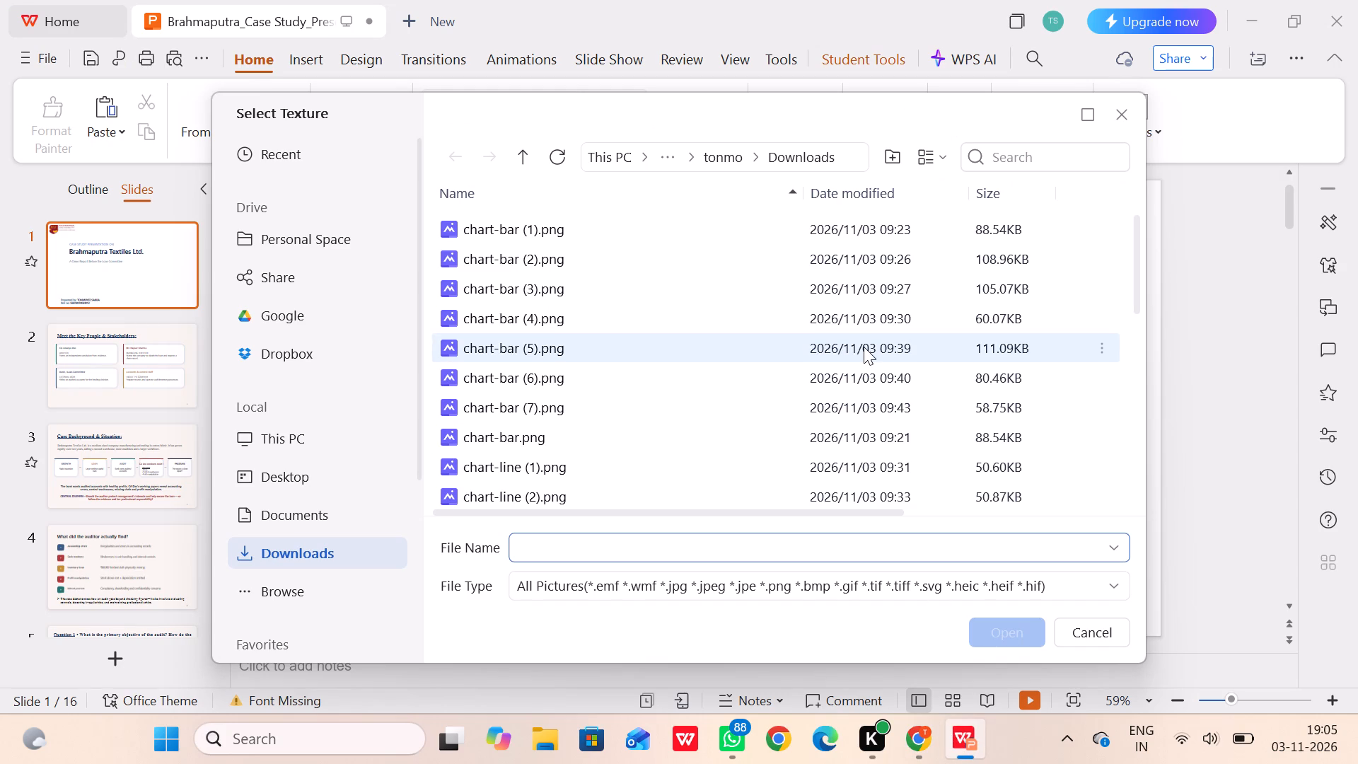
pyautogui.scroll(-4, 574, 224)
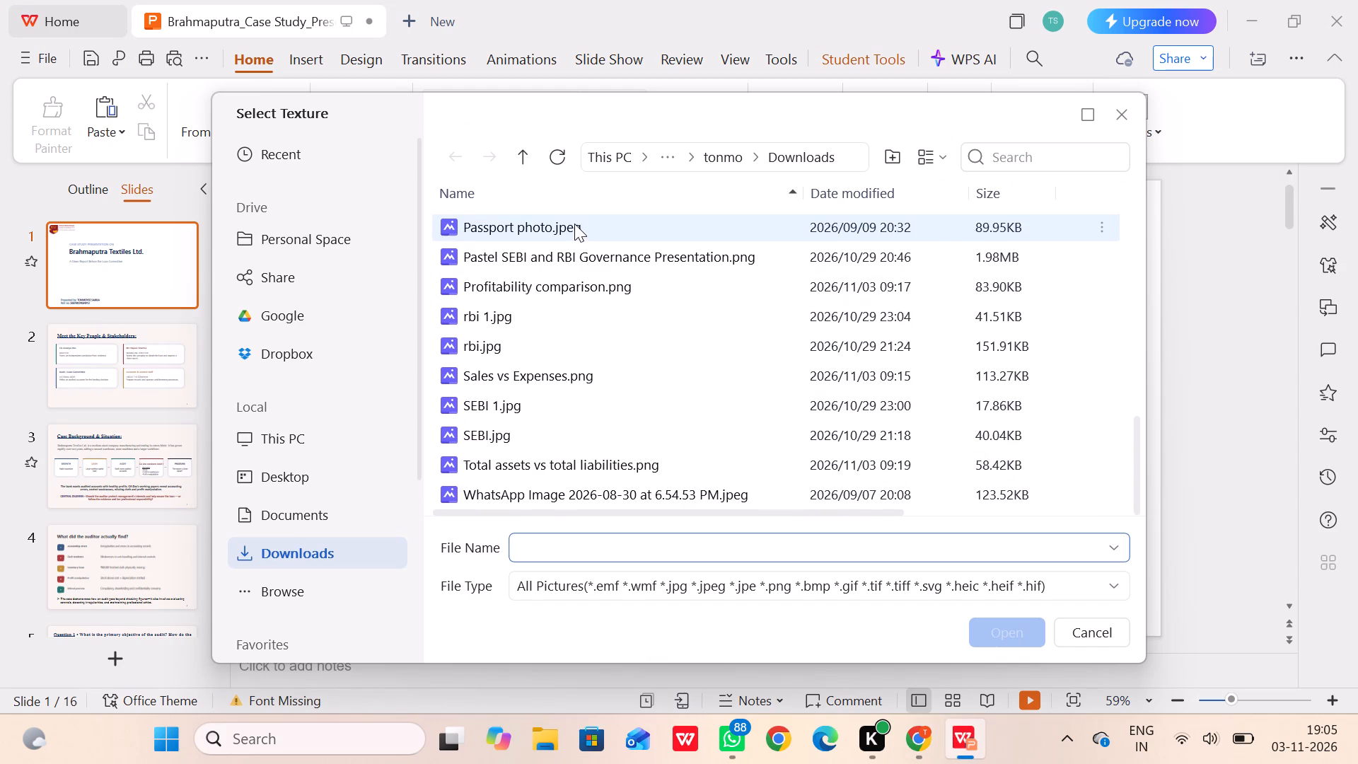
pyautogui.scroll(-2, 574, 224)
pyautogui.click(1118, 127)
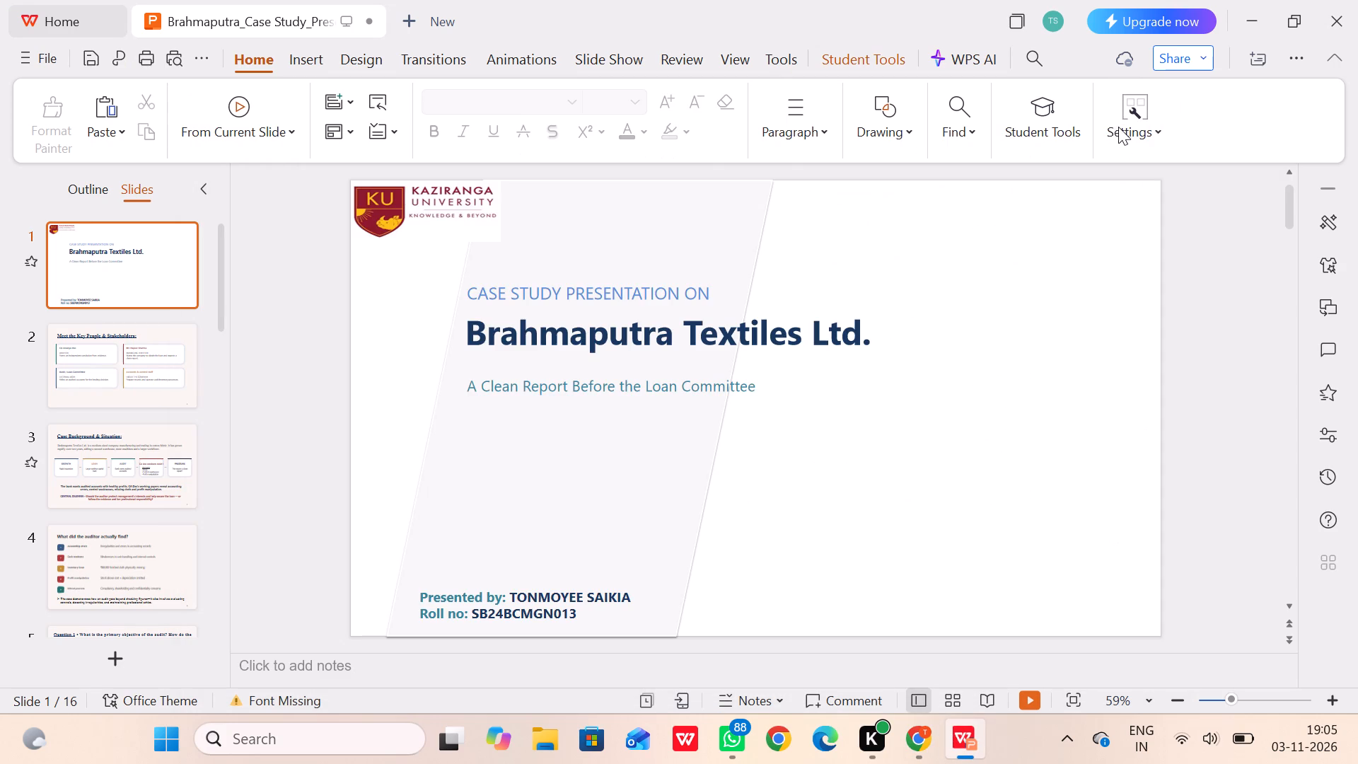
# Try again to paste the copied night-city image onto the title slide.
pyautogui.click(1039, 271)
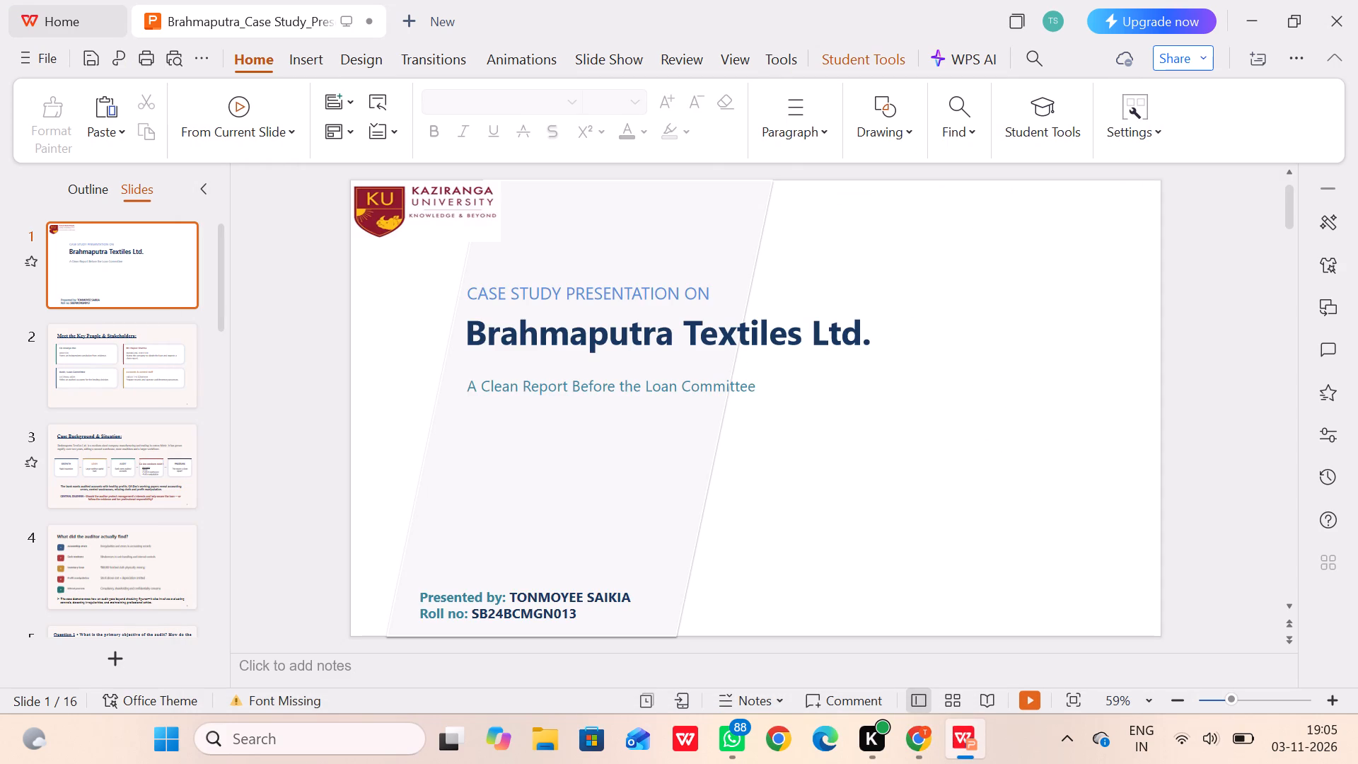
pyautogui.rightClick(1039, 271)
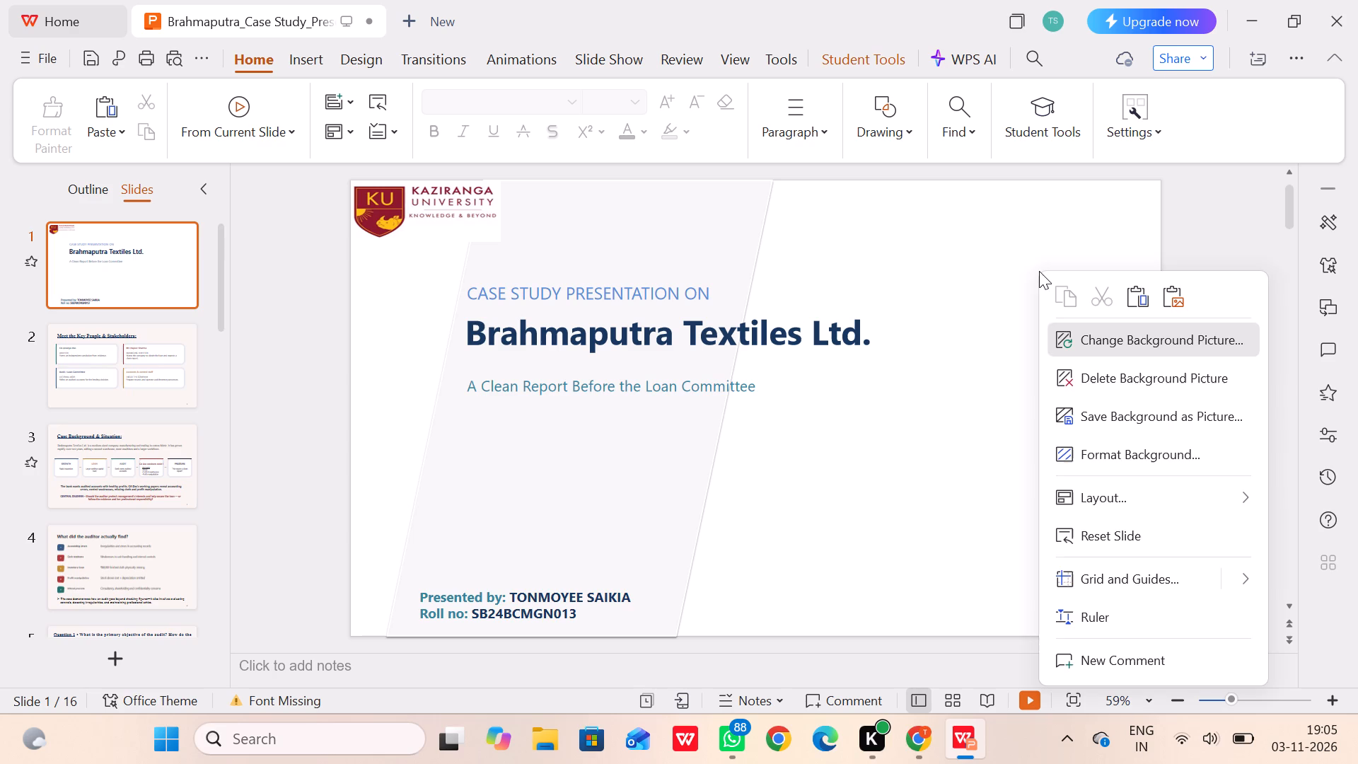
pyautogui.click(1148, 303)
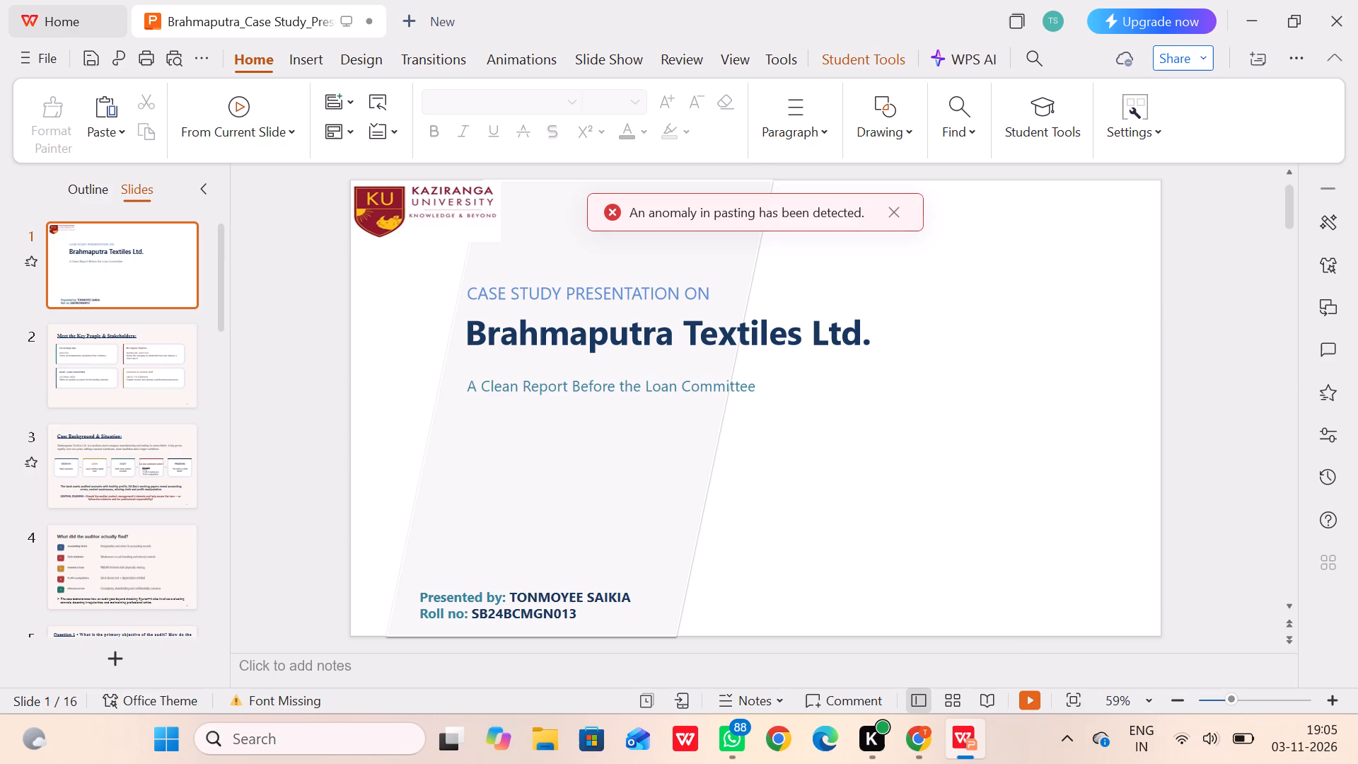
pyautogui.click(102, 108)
# Switch to ChatGPT in Chrome and close the enlarged image to return to the Reliance Jio conversation.
pyautogui.click(917, 734)
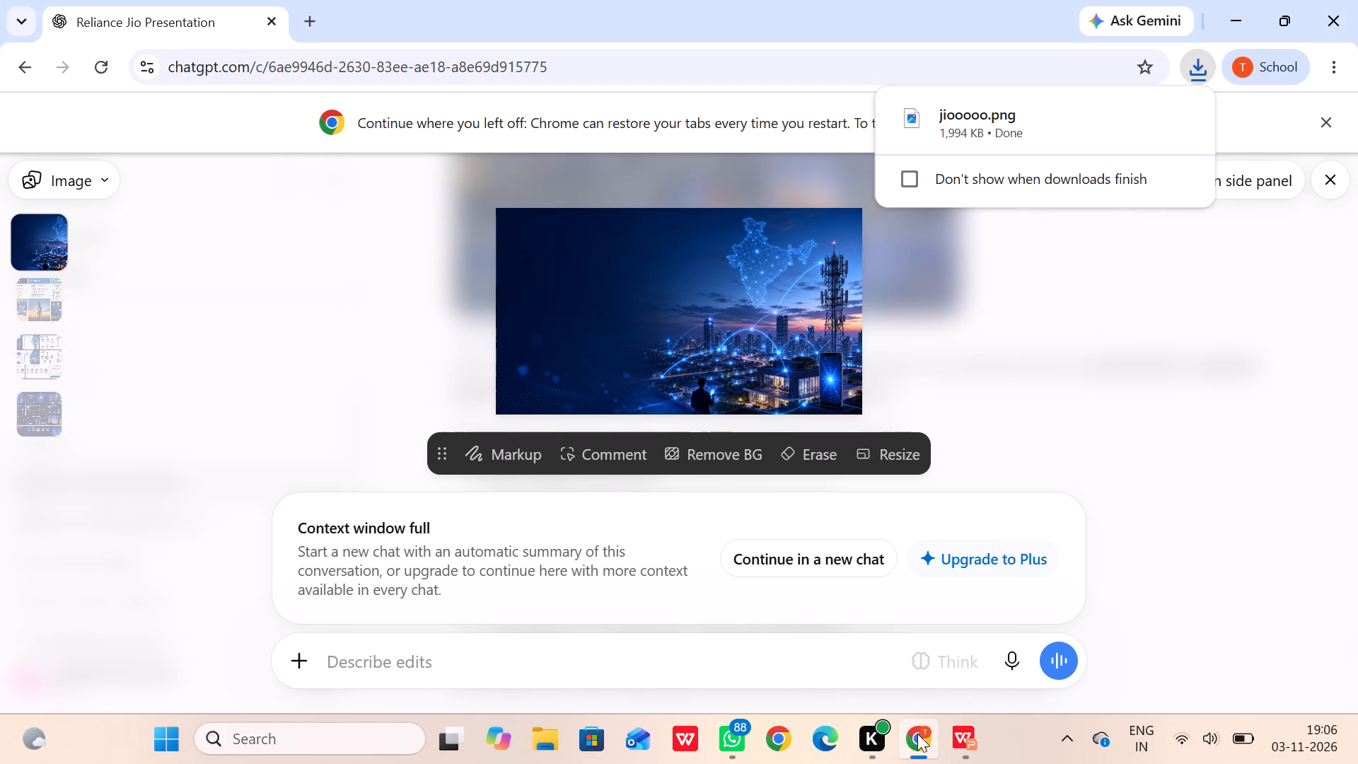
pyautogui.click(1034, 321)
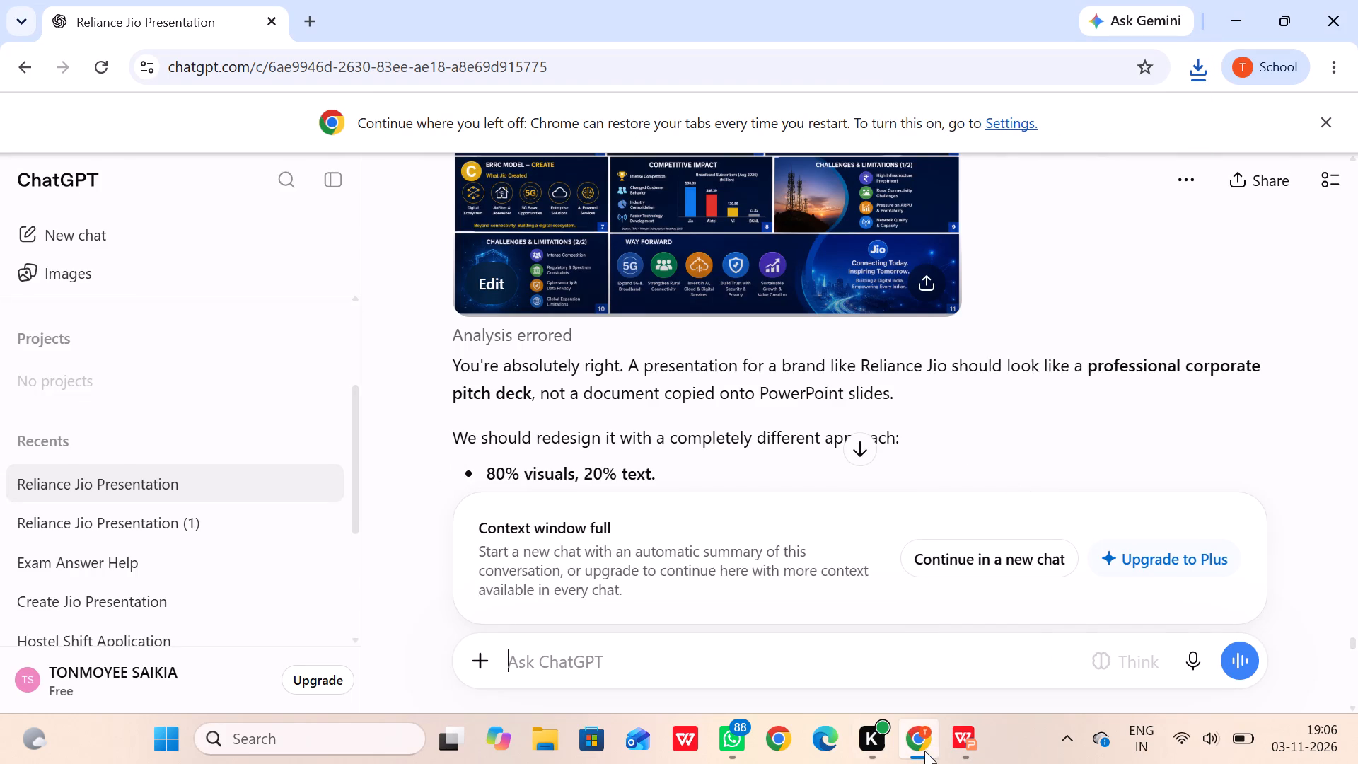
# Return to WPS and change the title slide's background picture to jiooooo.png from Downloads.
pyautogui.click(955, 740)
pyautogui.rightClick(912, 379)
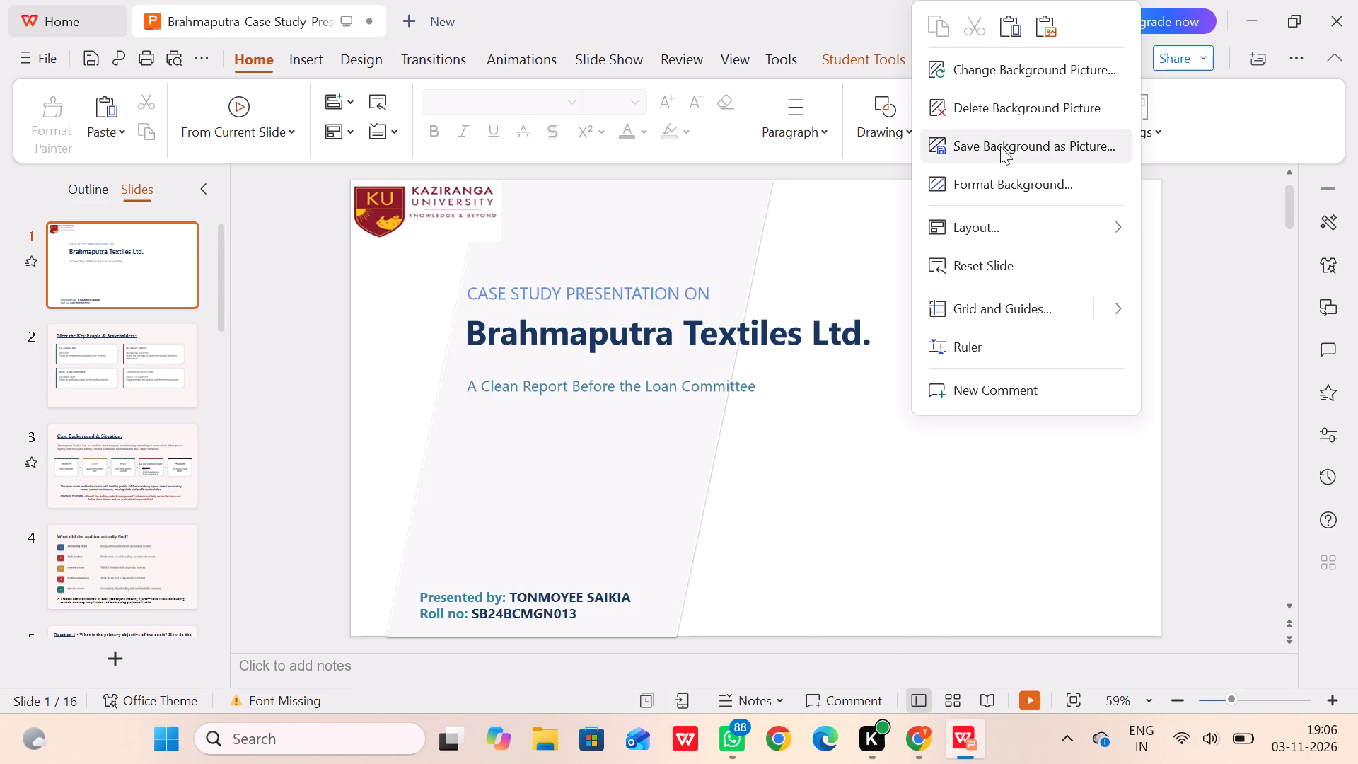
pyautogui.click(1023, 71)
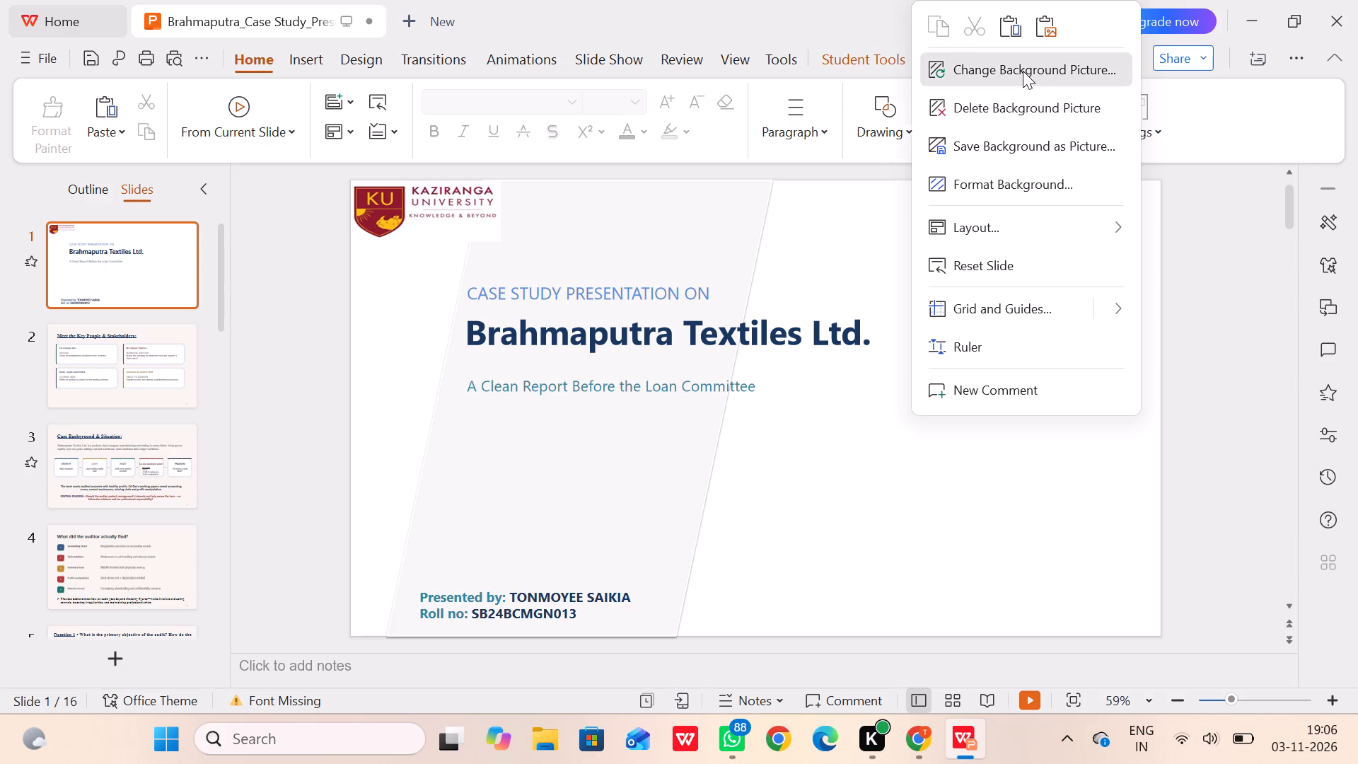
pyautogui.scroll(-2, 568, 291)
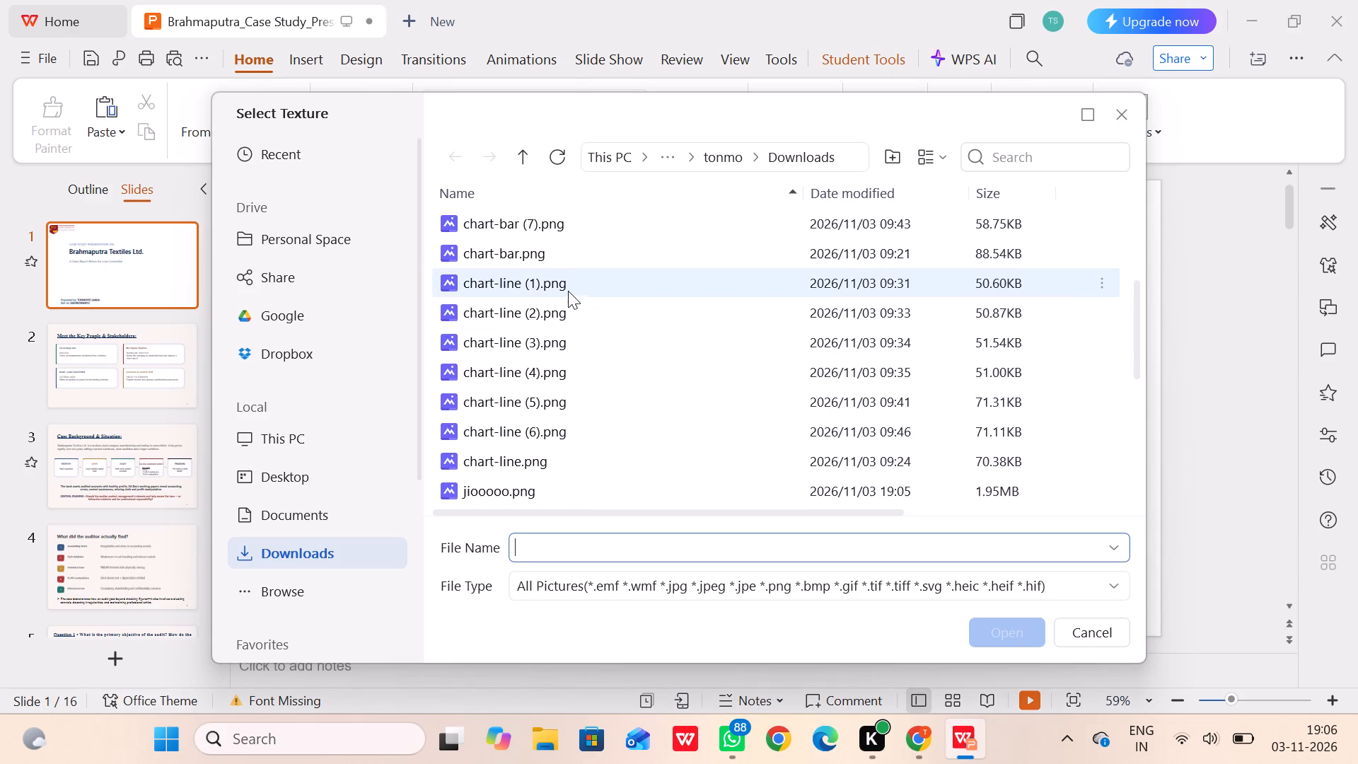
pyautogui.scroll(-3, 568, 291)
pyautogui.scroll(1, 565, 294)
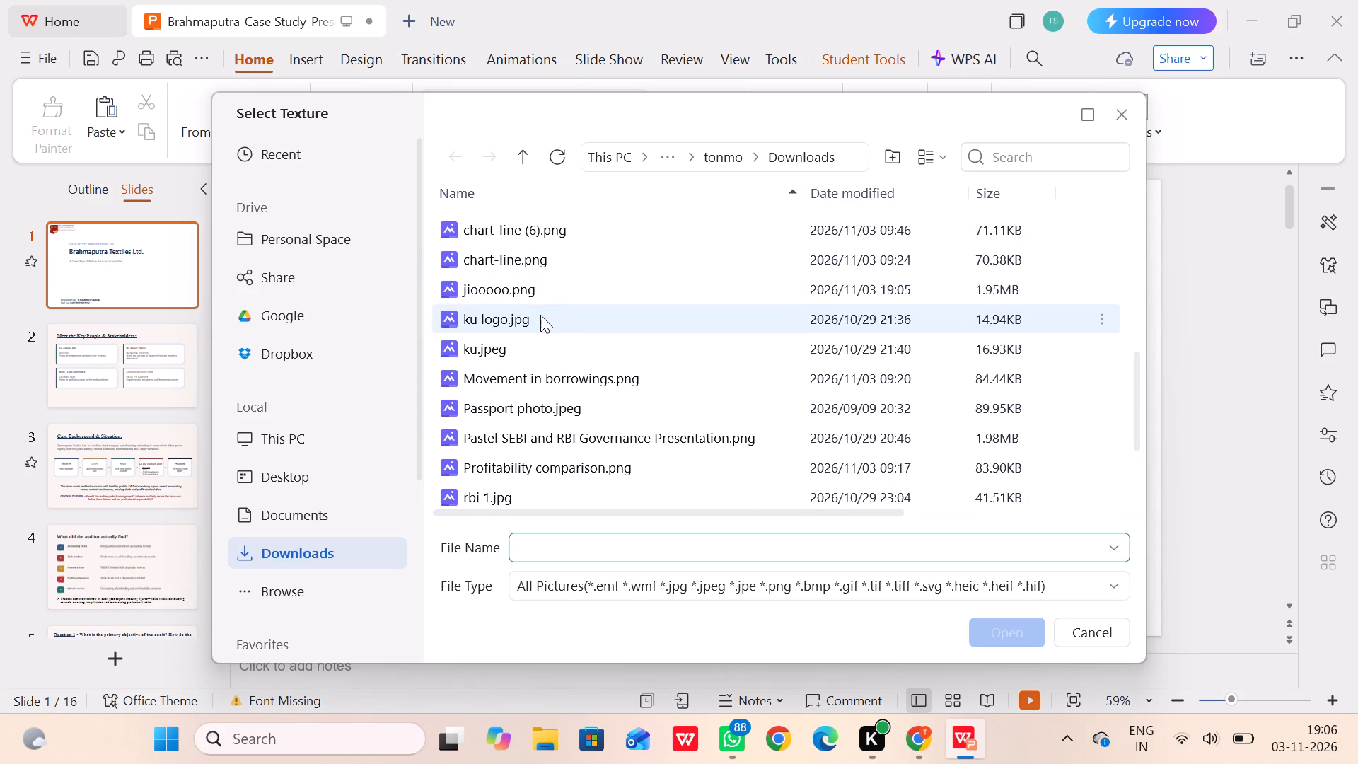
pyautogui.click(540, 279)
pyautogui.click(1026, 640)
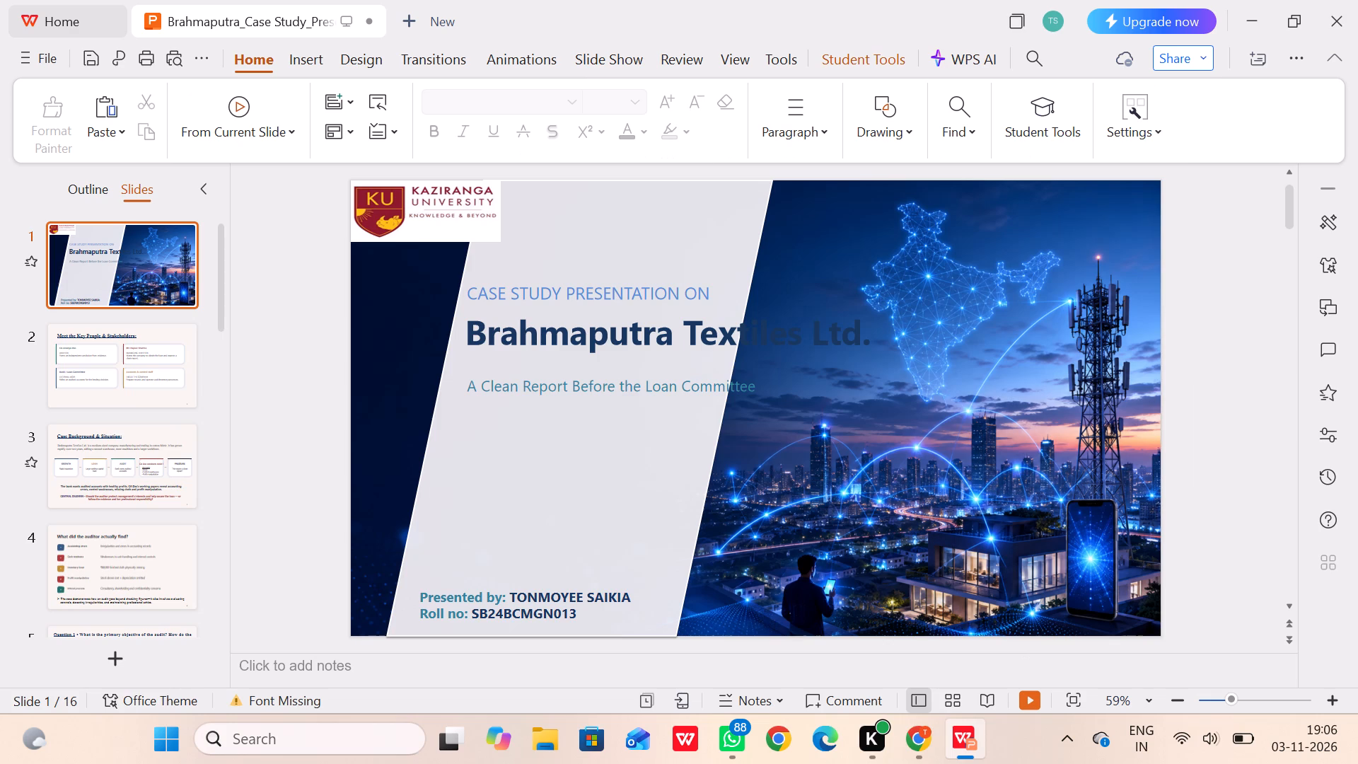
pyautogui.click(900, 467)
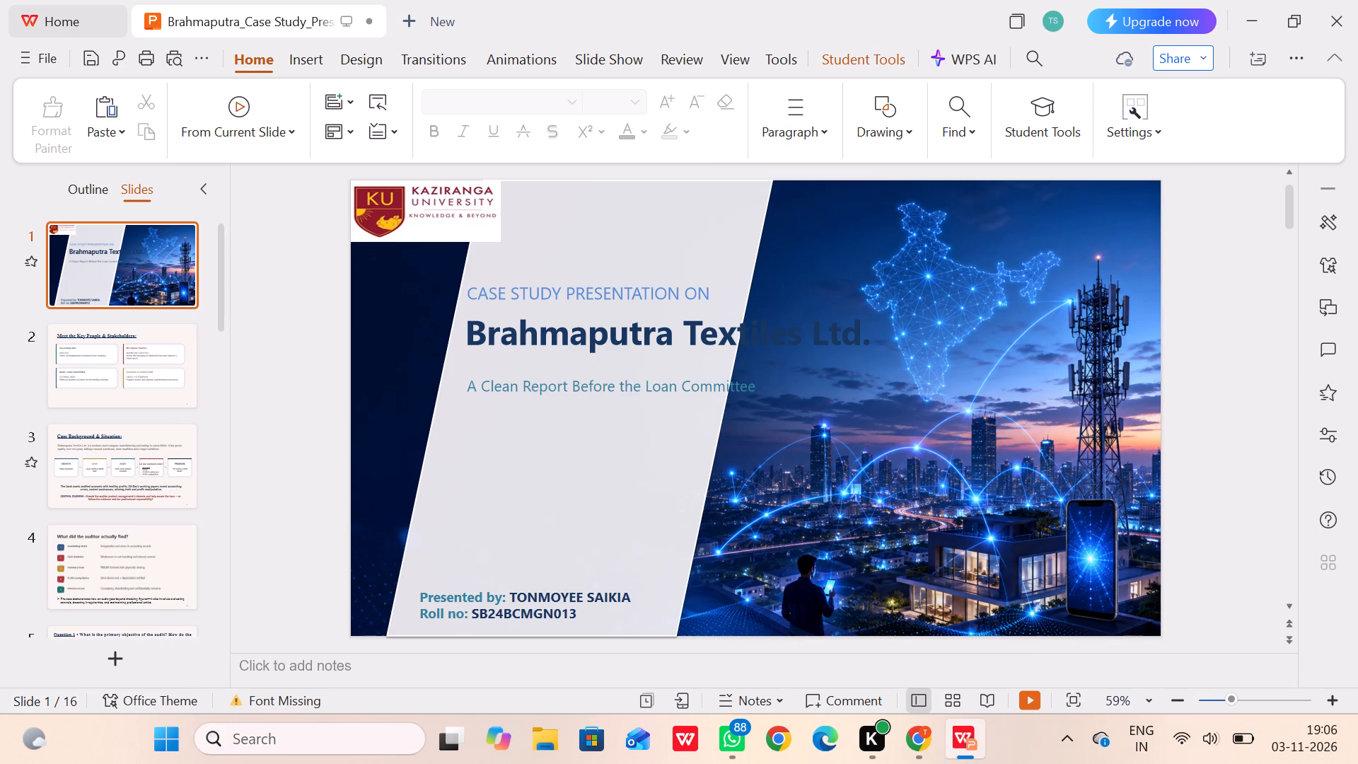
pyautogui.click(900, 467)
pyautogui.click(1055, 267)
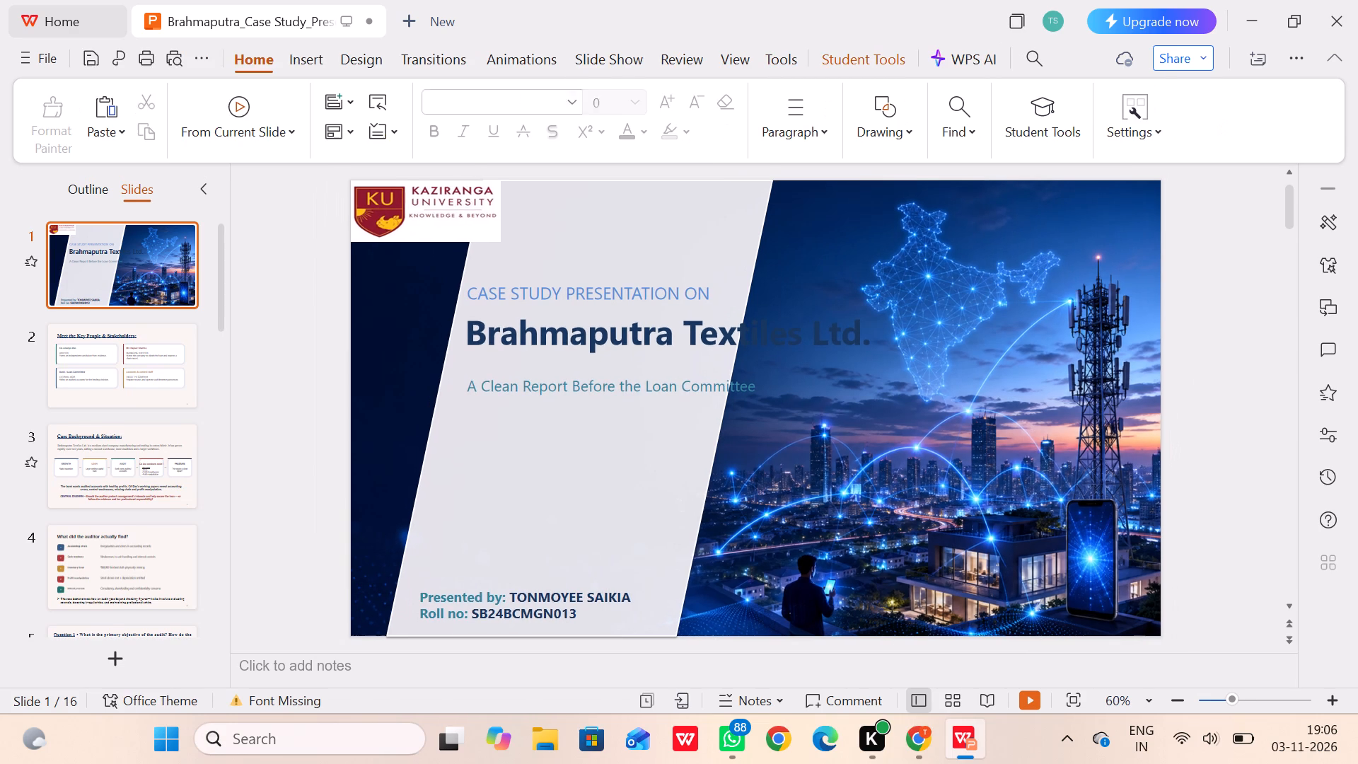
# Open the formatting of the title slide's pale slanted panel and look through its shape and text options.
pyautogui.click(523, 488)
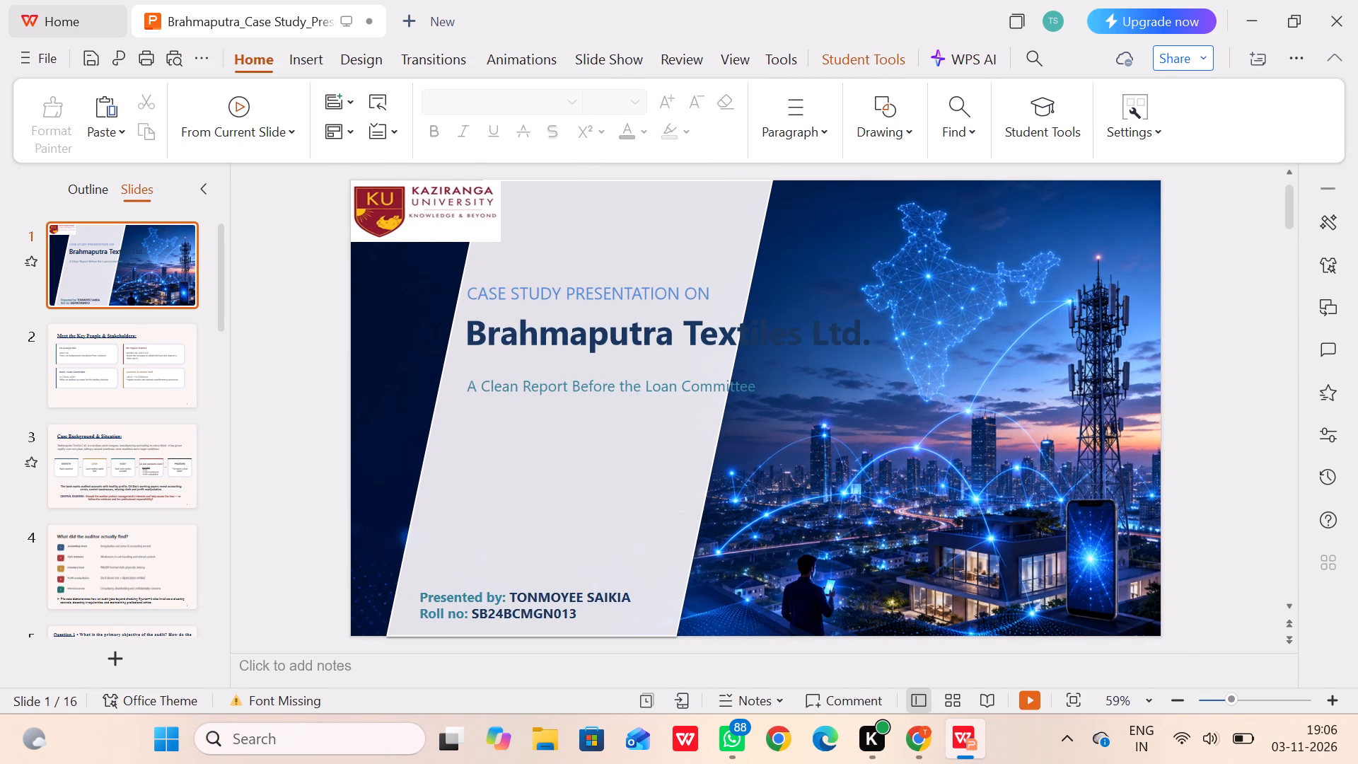
pyautogui.tripleClick(523, 488)
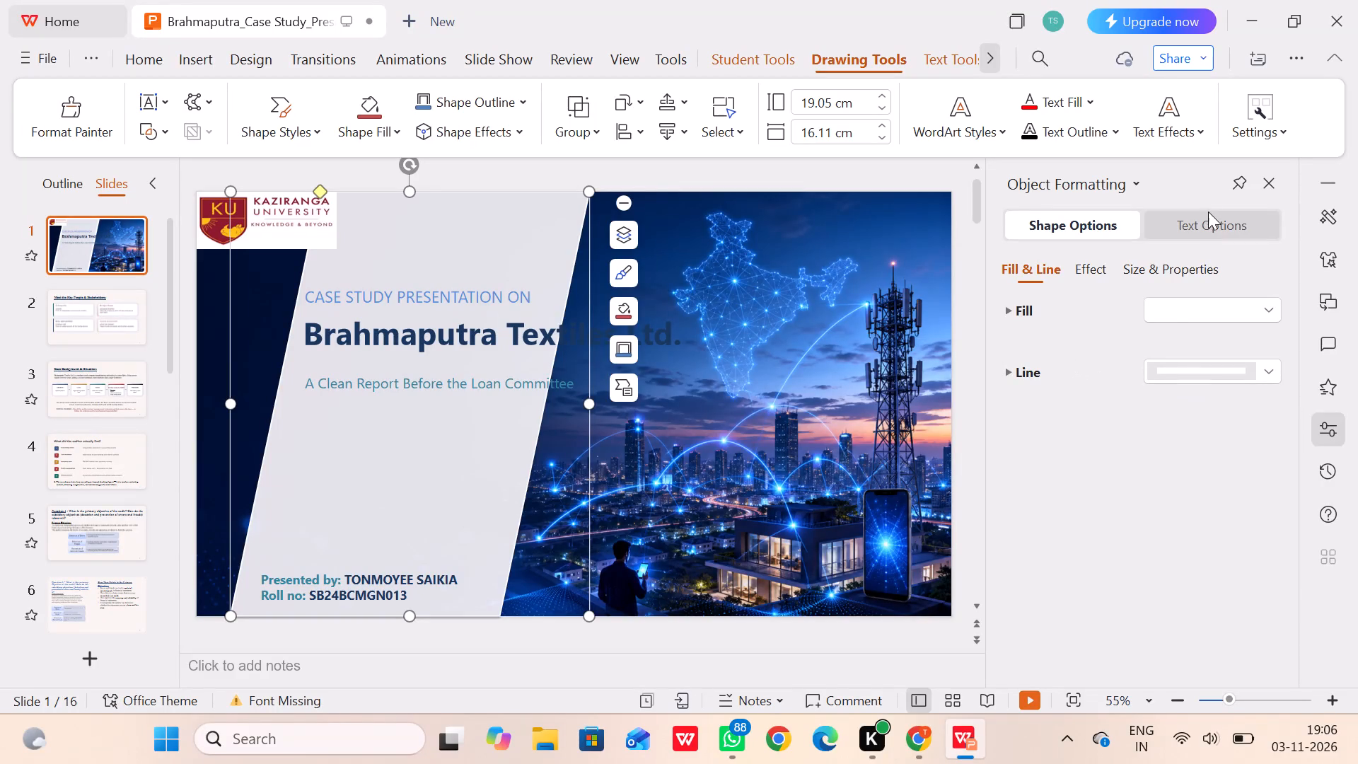
pyautogui.click(1097, 269)
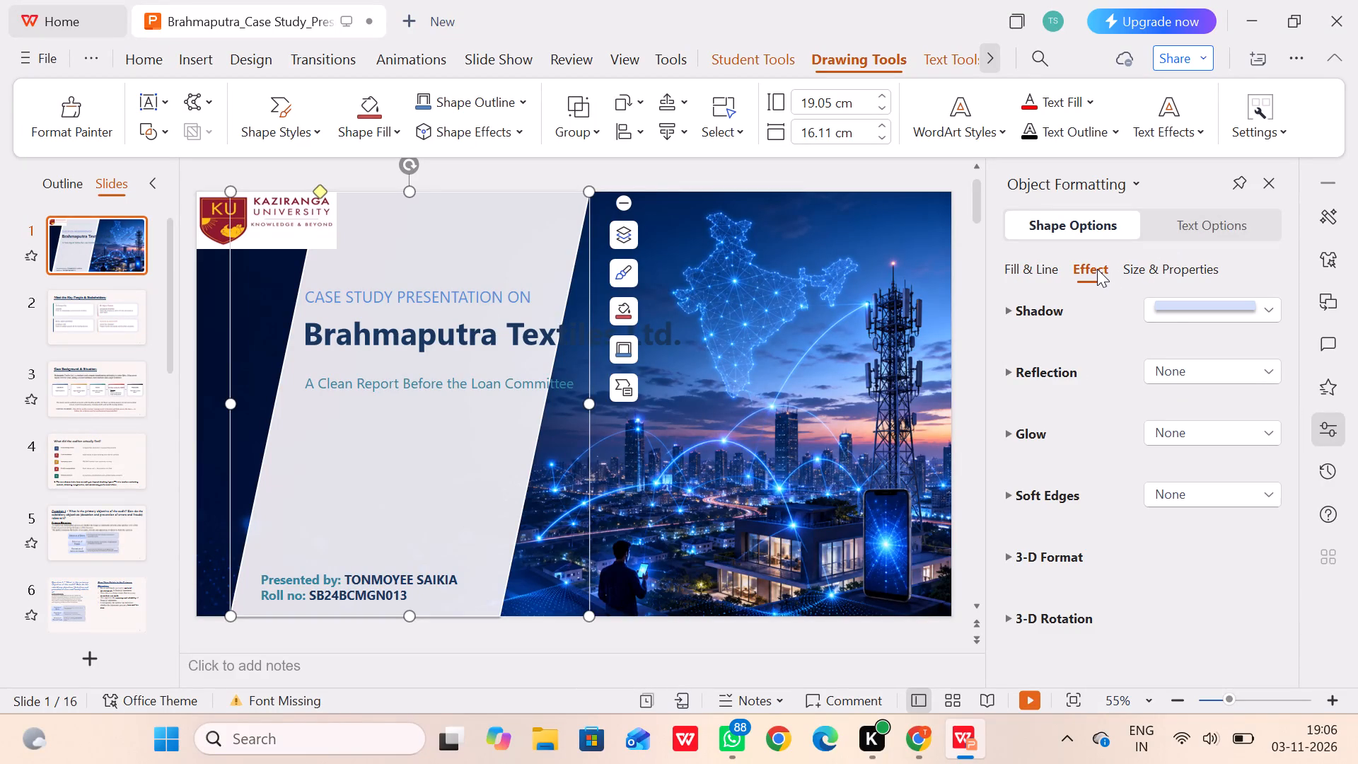
pyautogui.click(1160, 265)
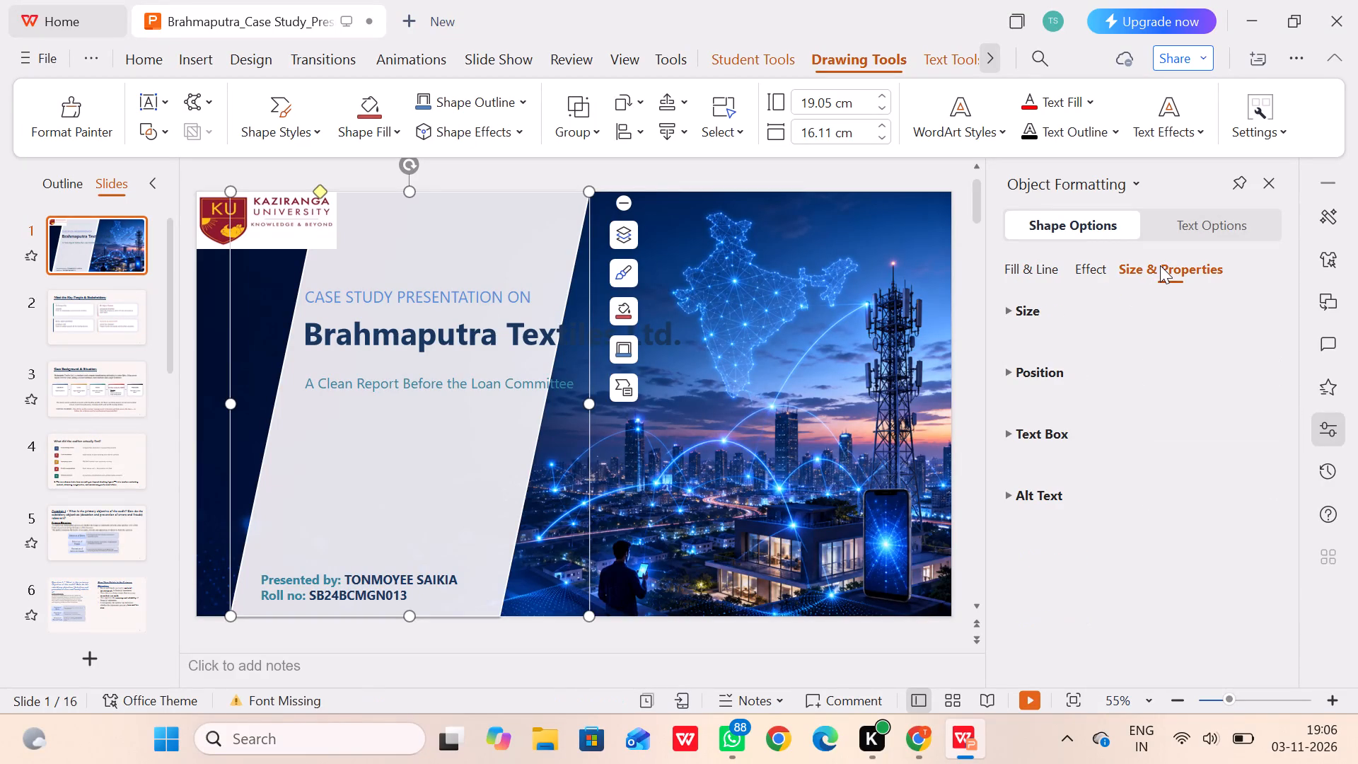
pyautogui.click(1049, 261)
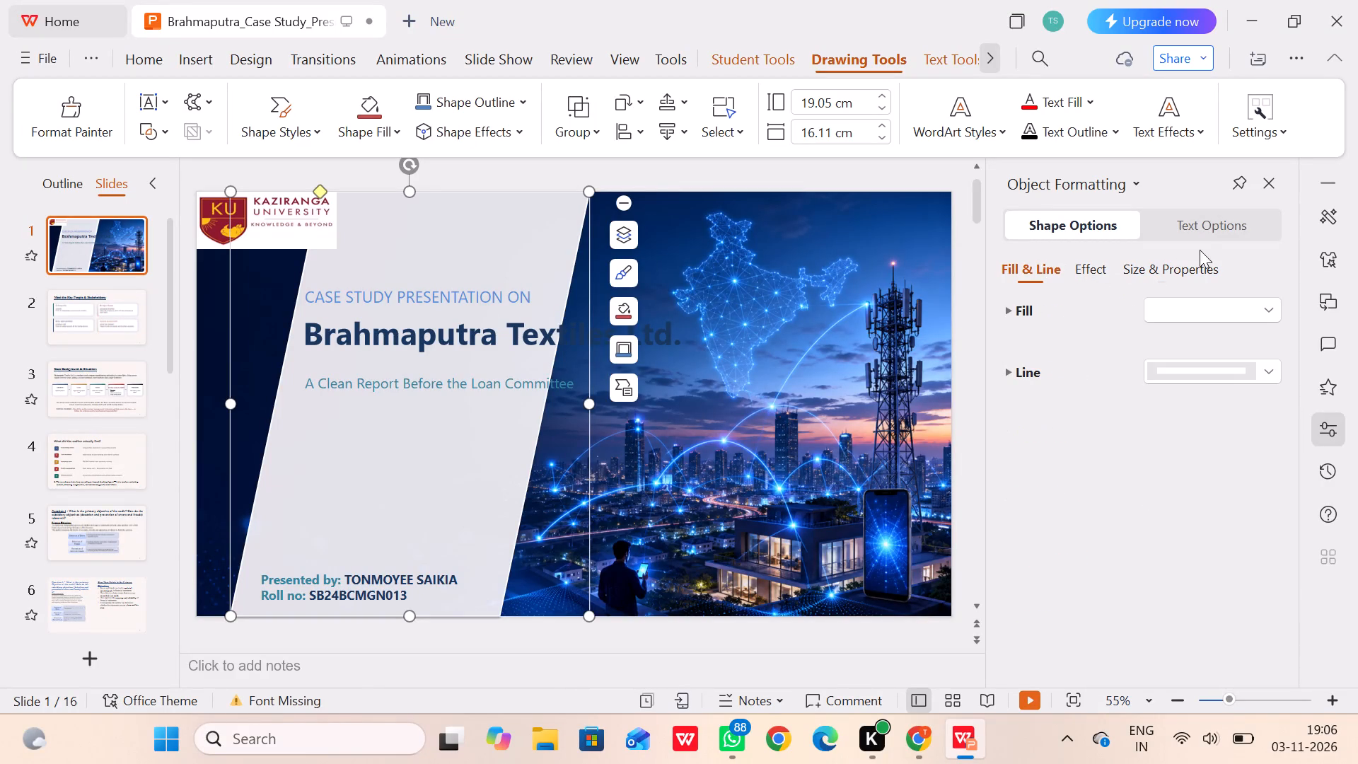
pyautogui.click(1226, 234)
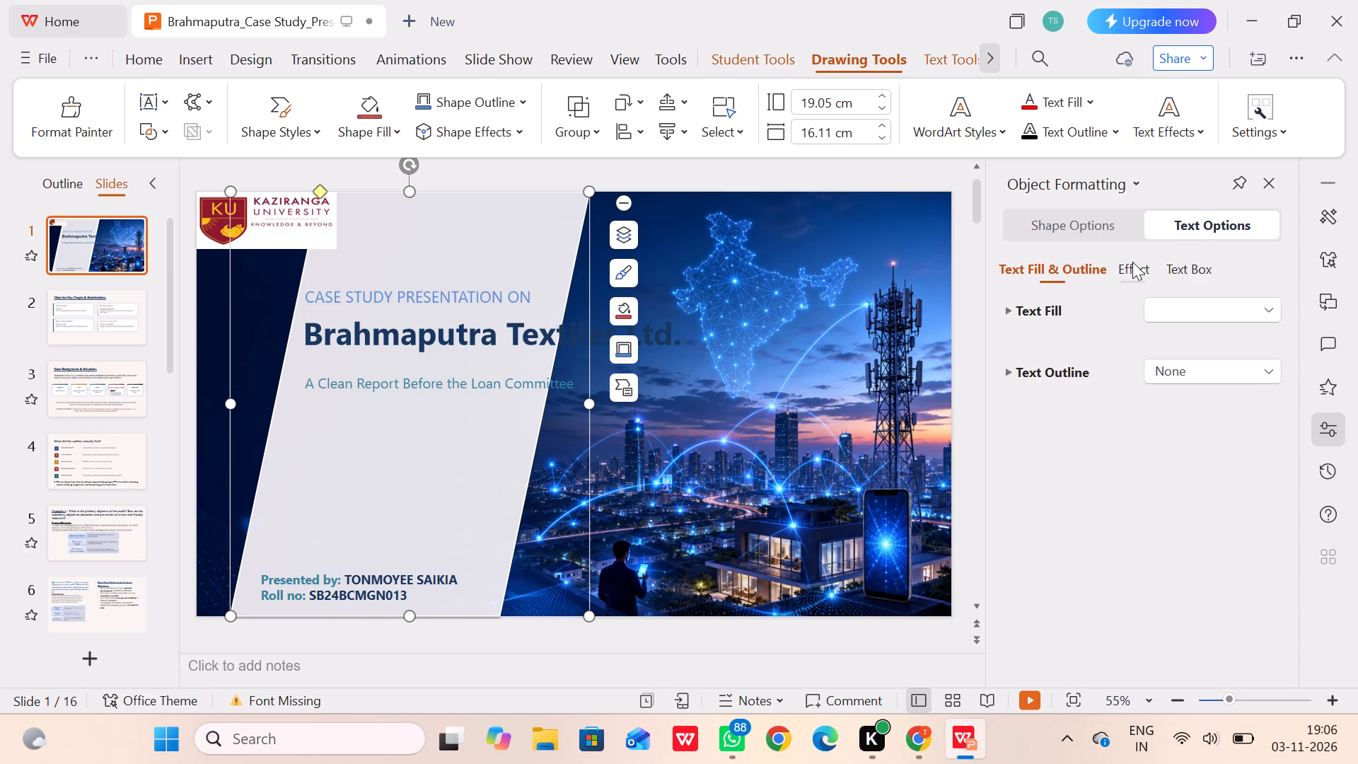
pyautogui.click(1134, 263)
pyautogui.click(1183, 259)
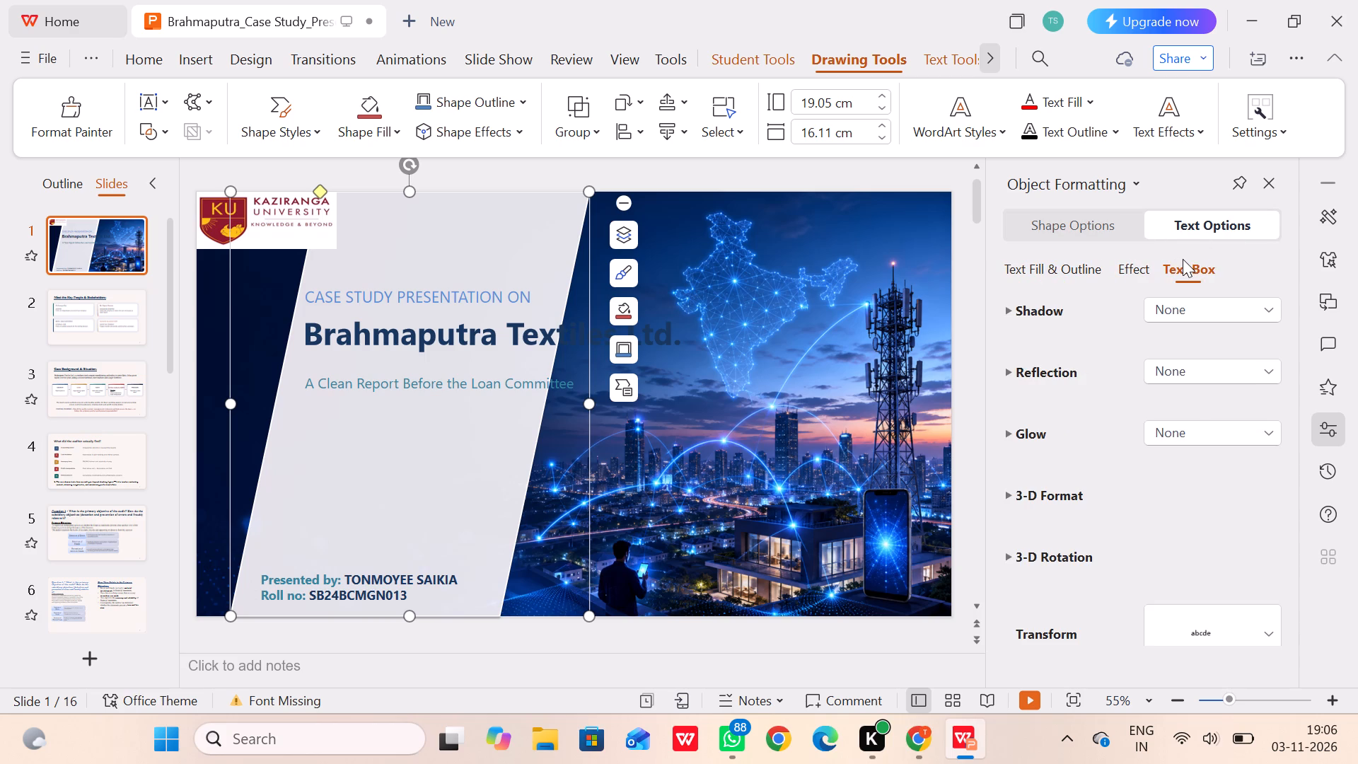
pyautogui.click(1052, 267)
pyautogui.click(1052, 233)
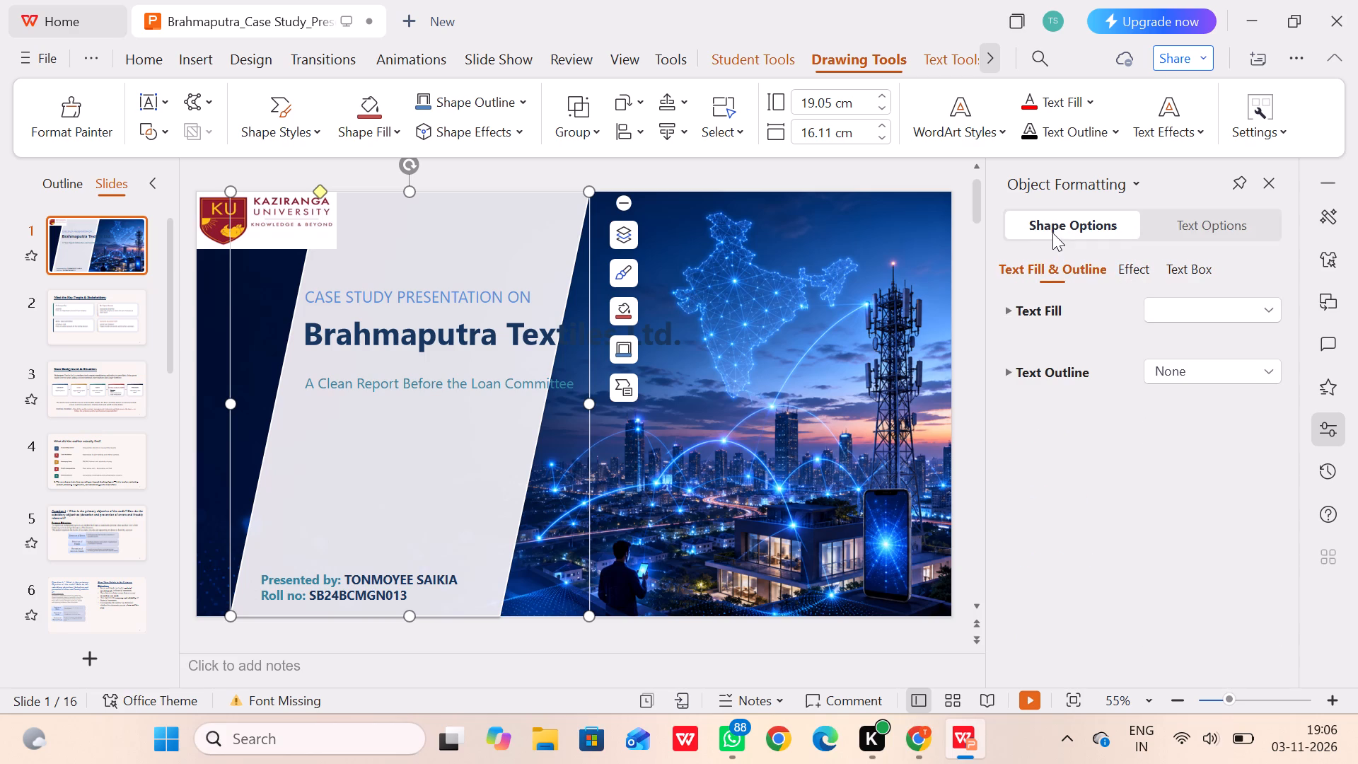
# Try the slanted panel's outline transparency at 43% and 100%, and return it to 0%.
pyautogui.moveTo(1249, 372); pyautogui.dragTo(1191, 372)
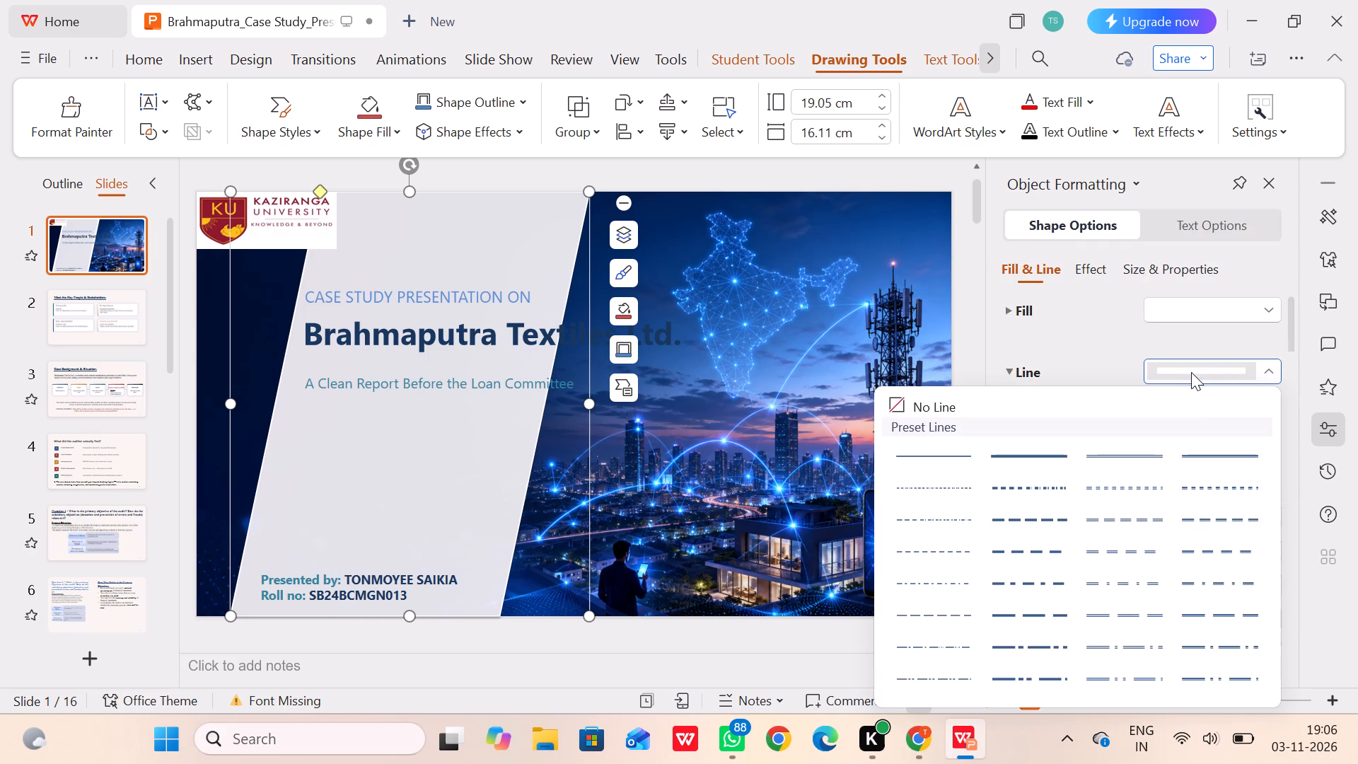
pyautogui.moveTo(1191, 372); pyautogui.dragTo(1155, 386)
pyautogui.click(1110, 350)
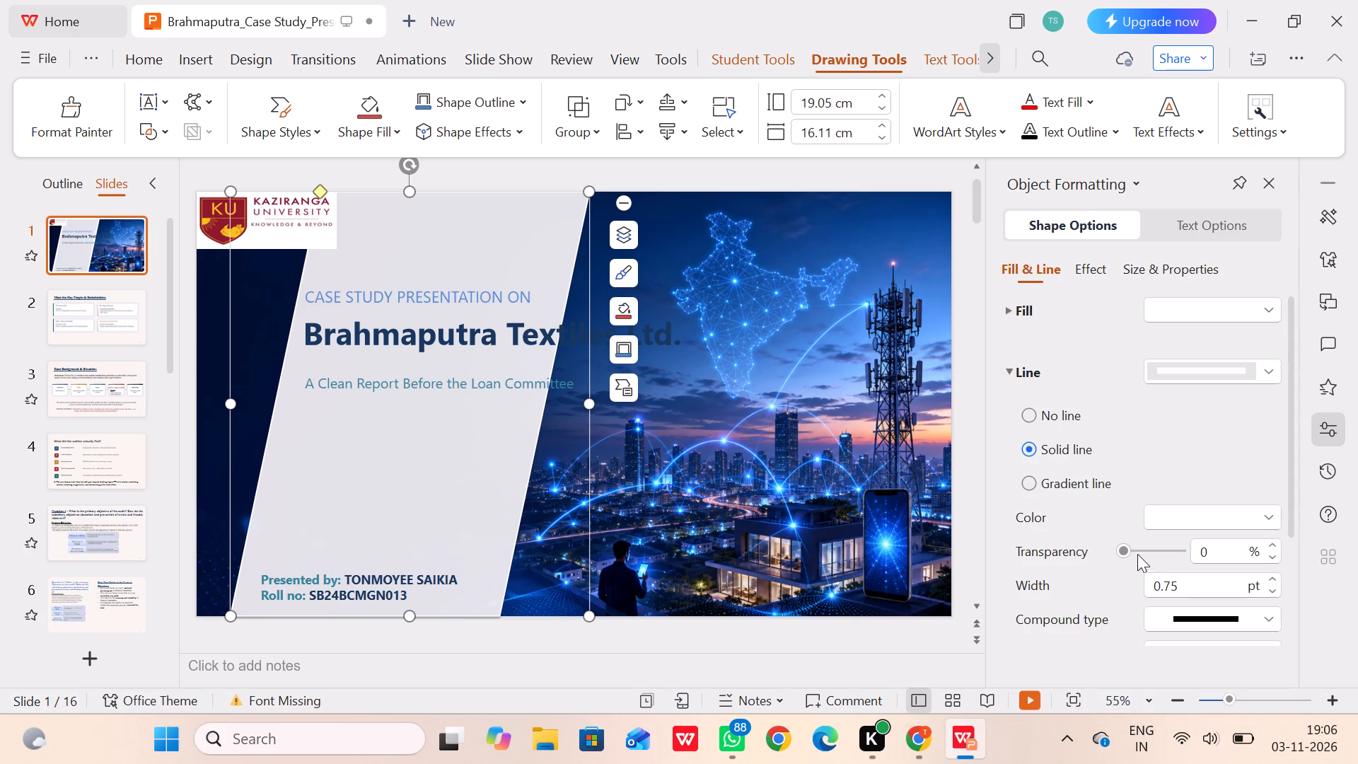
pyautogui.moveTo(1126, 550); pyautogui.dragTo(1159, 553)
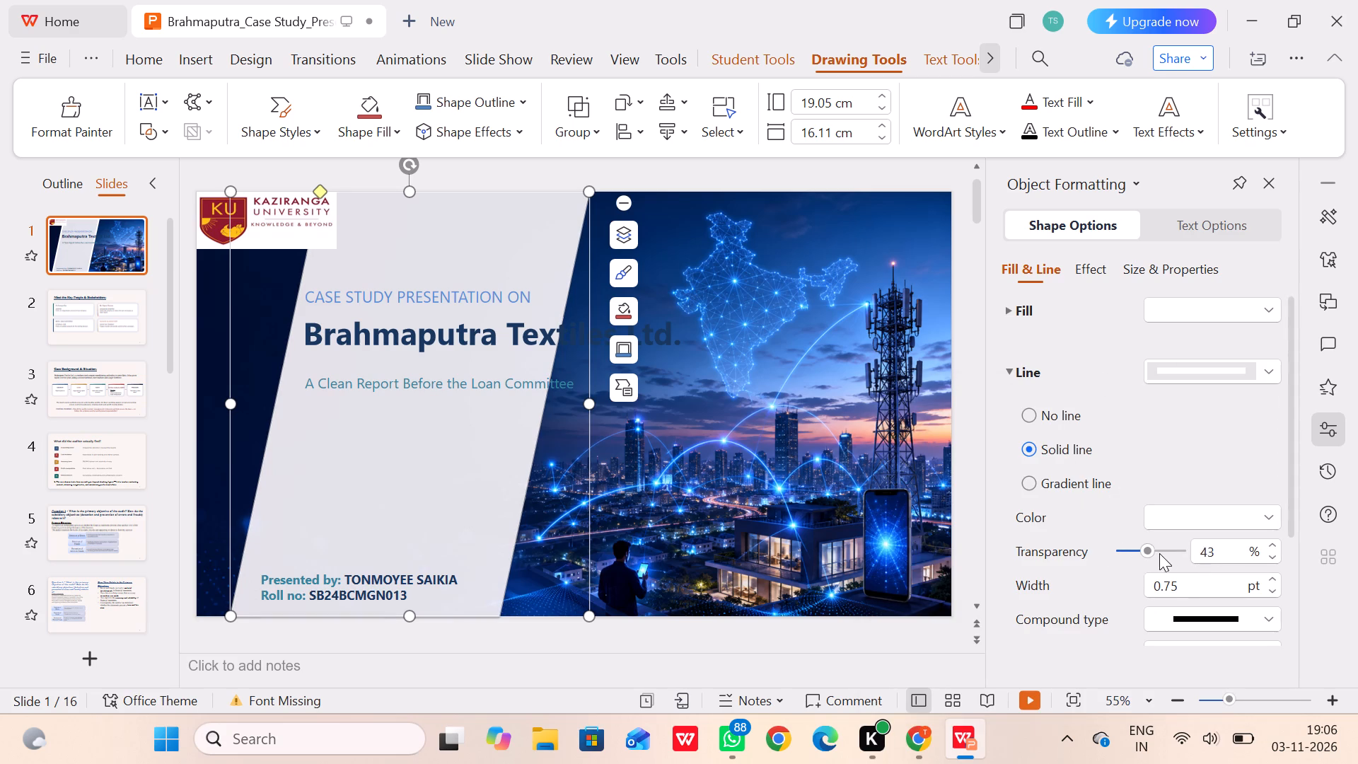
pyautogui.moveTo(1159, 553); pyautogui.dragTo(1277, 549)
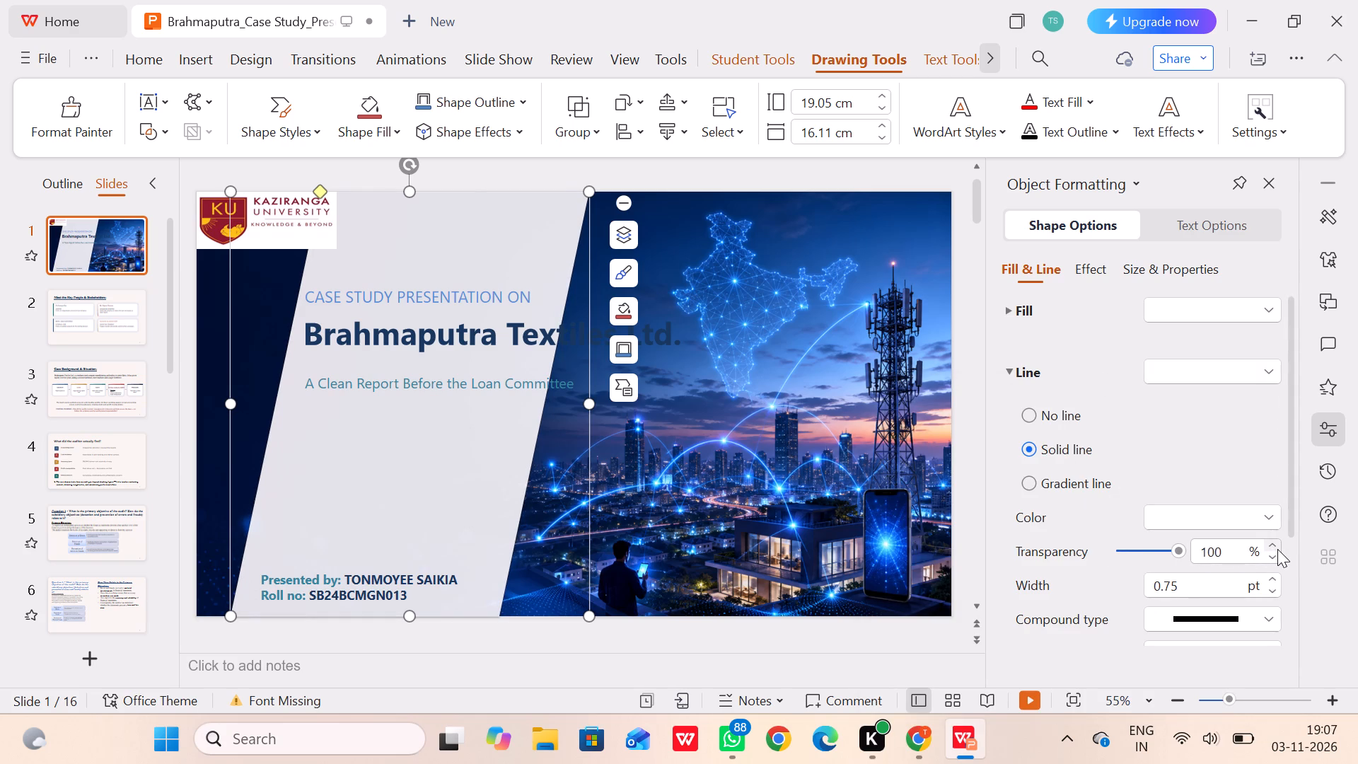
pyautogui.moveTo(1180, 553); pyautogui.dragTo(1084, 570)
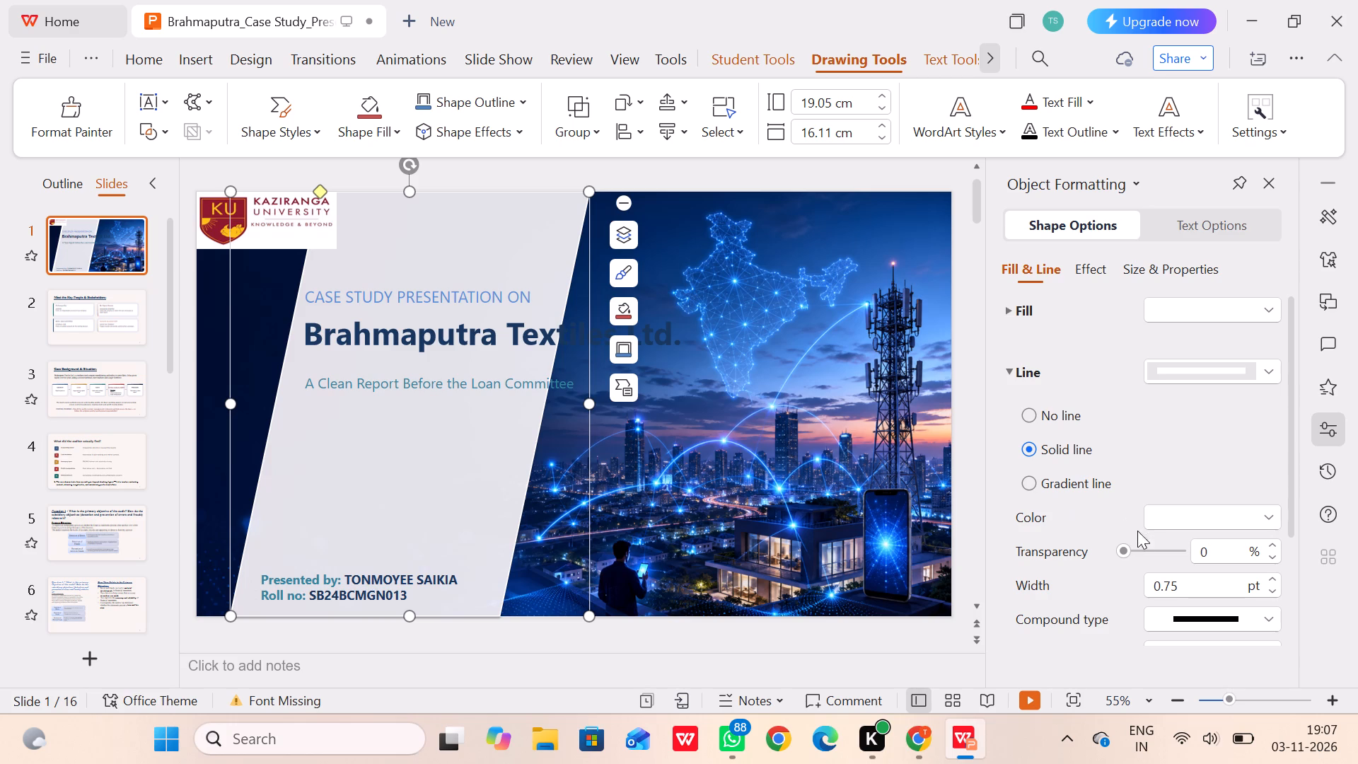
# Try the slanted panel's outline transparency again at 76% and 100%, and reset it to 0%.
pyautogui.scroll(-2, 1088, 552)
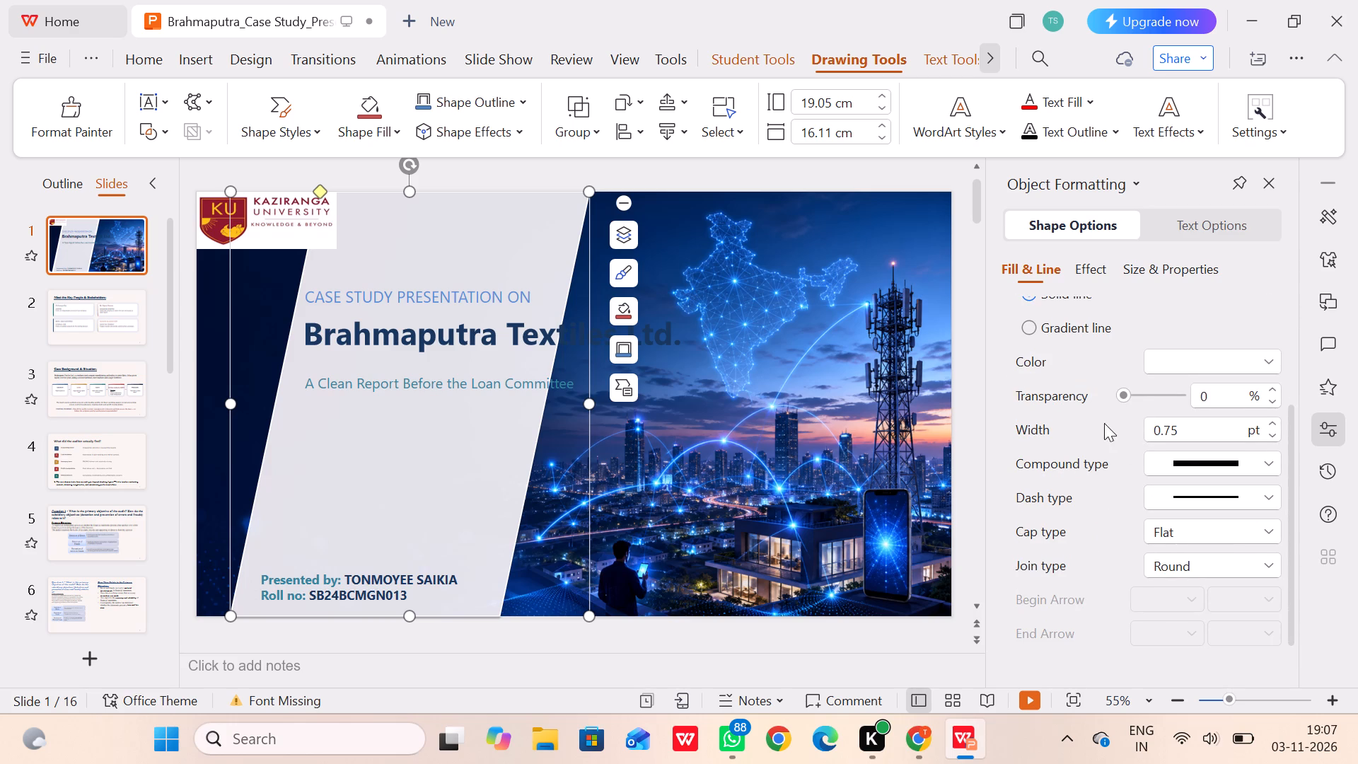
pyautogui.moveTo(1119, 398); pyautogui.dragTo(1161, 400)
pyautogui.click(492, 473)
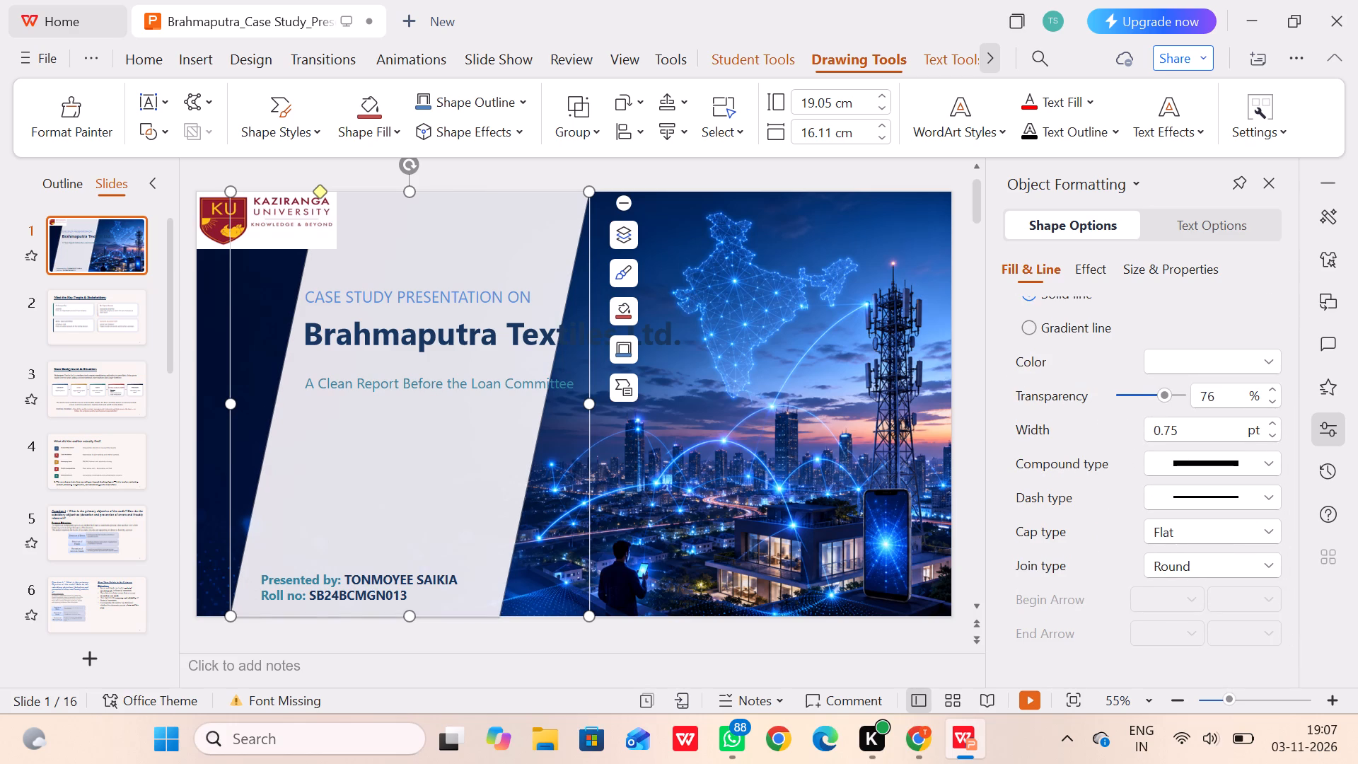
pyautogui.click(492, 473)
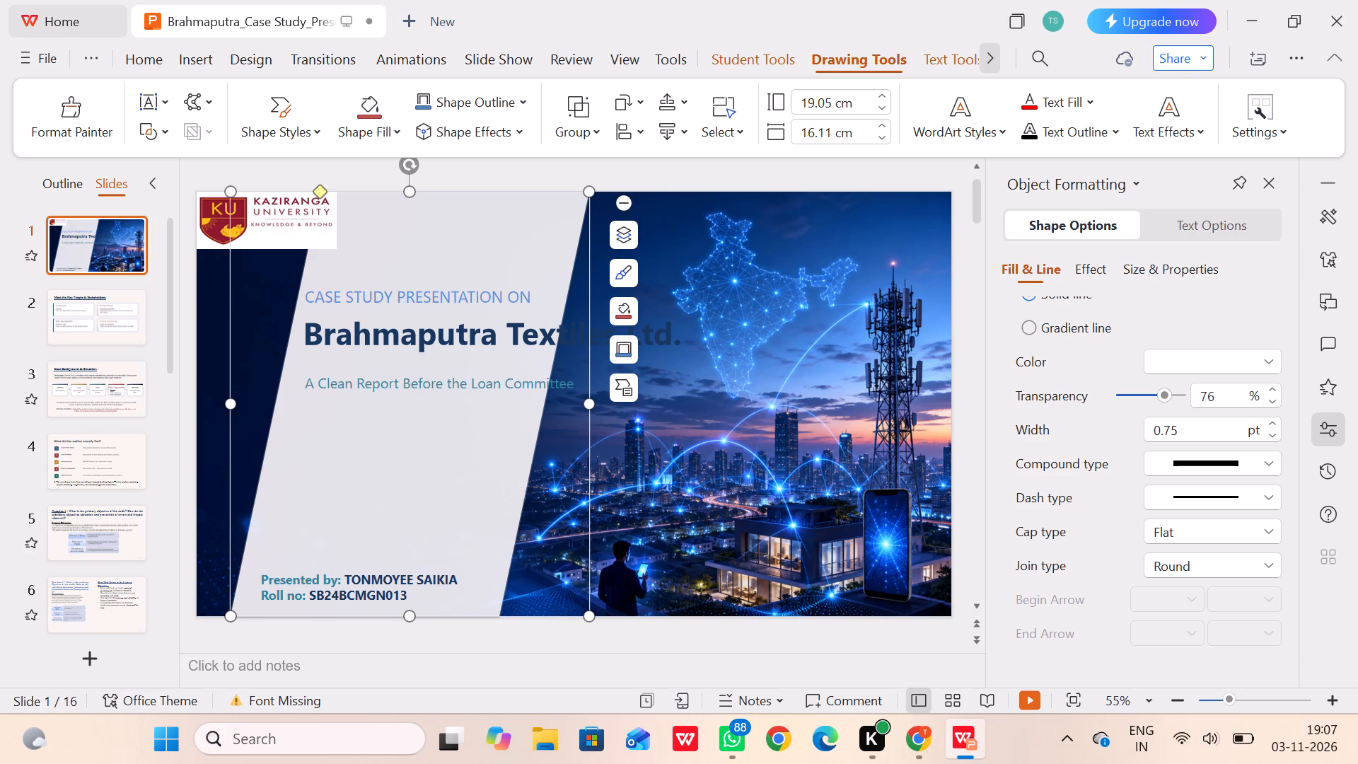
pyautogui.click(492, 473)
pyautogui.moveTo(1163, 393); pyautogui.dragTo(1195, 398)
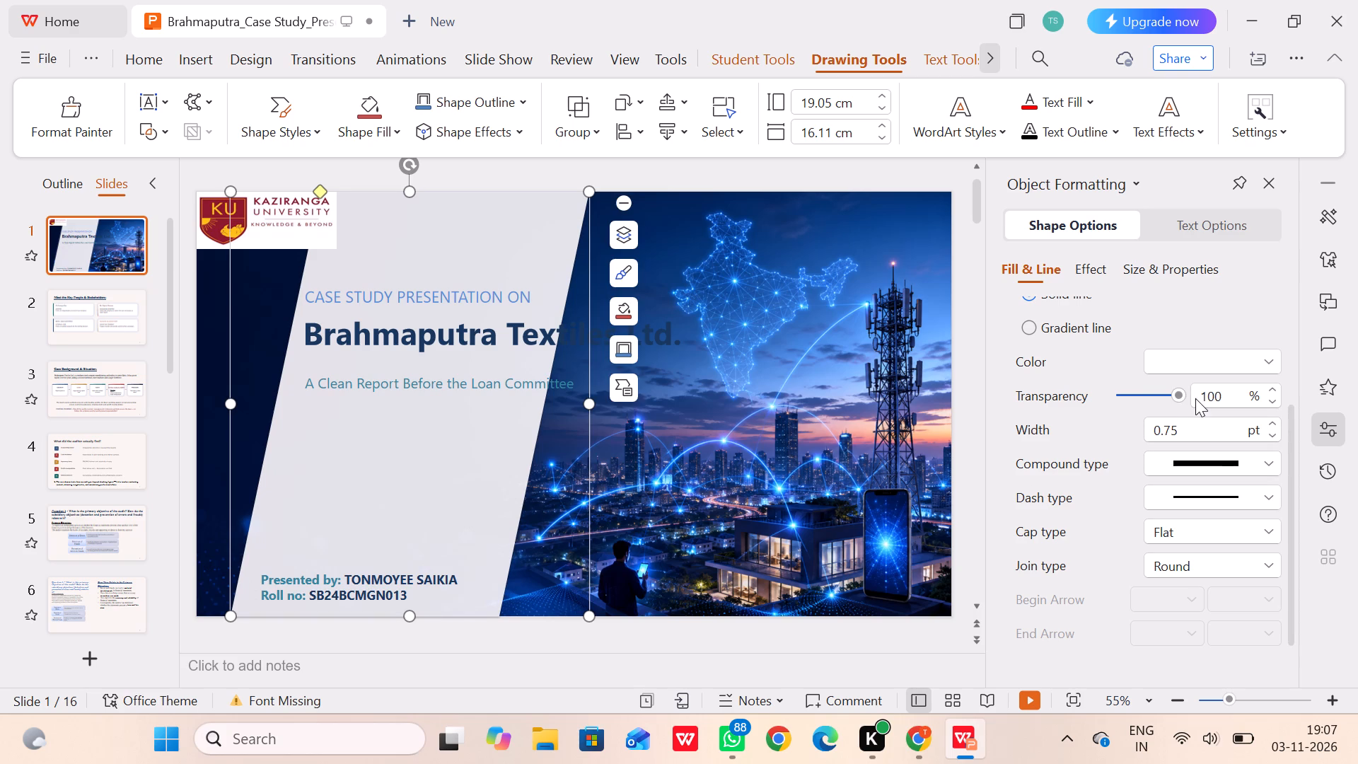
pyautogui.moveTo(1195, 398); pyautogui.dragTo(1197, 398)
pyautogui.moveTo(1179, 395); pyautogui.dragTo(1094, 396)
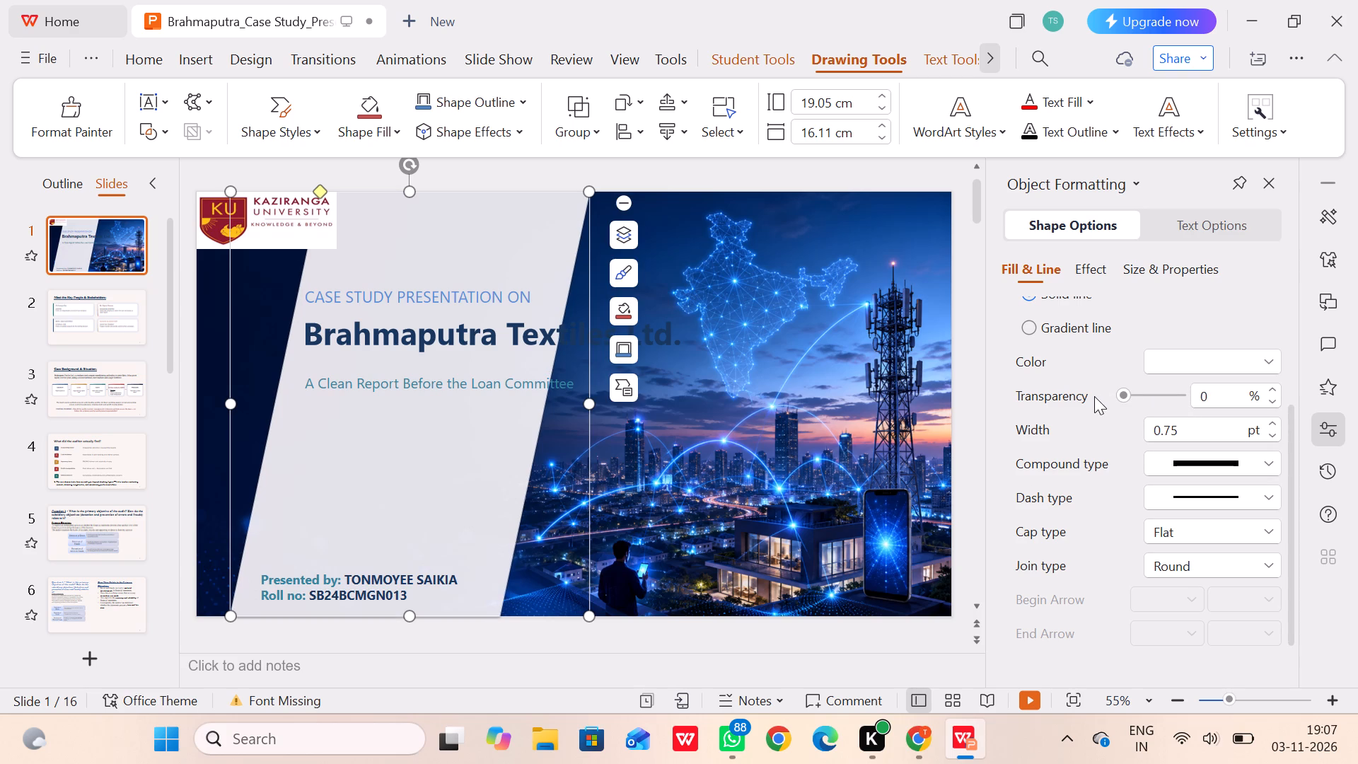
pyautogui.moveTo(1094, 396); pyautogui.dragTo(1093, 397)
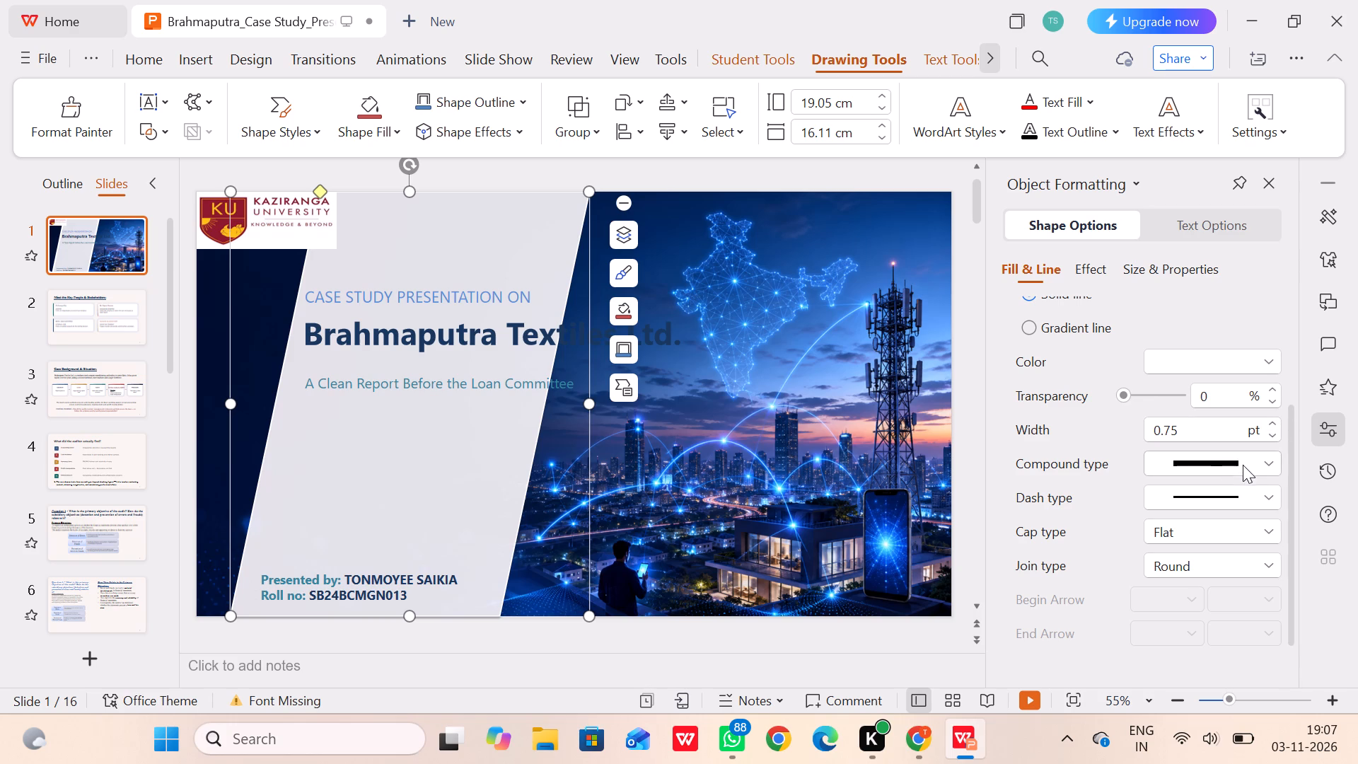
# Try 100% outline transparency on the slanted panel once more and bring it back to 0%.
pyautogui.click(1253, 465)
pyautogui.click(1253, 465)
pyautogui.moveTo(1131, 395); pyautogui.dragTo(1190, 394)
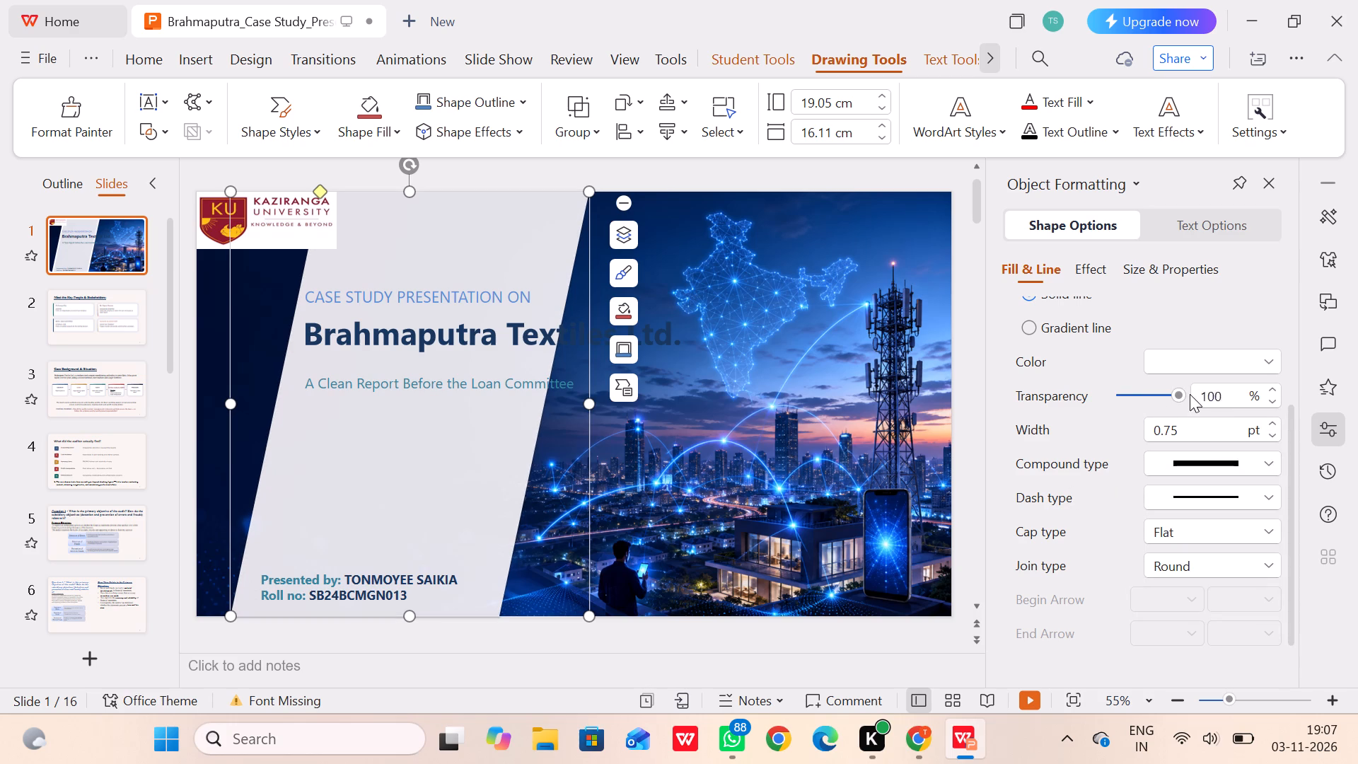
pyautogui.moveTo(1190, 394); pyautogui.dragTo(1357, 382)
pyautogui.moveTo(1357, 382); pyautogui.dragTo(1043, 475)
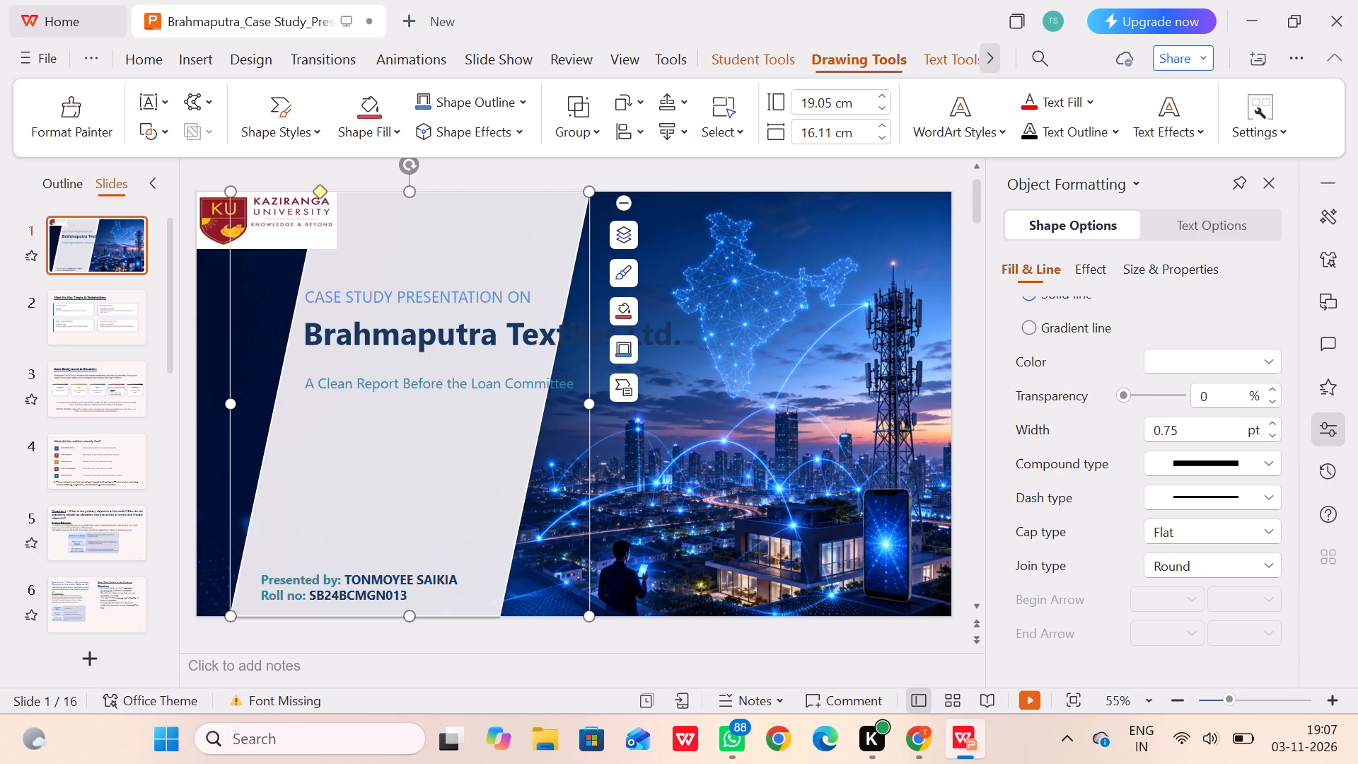
# Try a gradient outline on the slanted panel, and set its outline to No line.
pyautogui.scroll(1, 1076, 329)
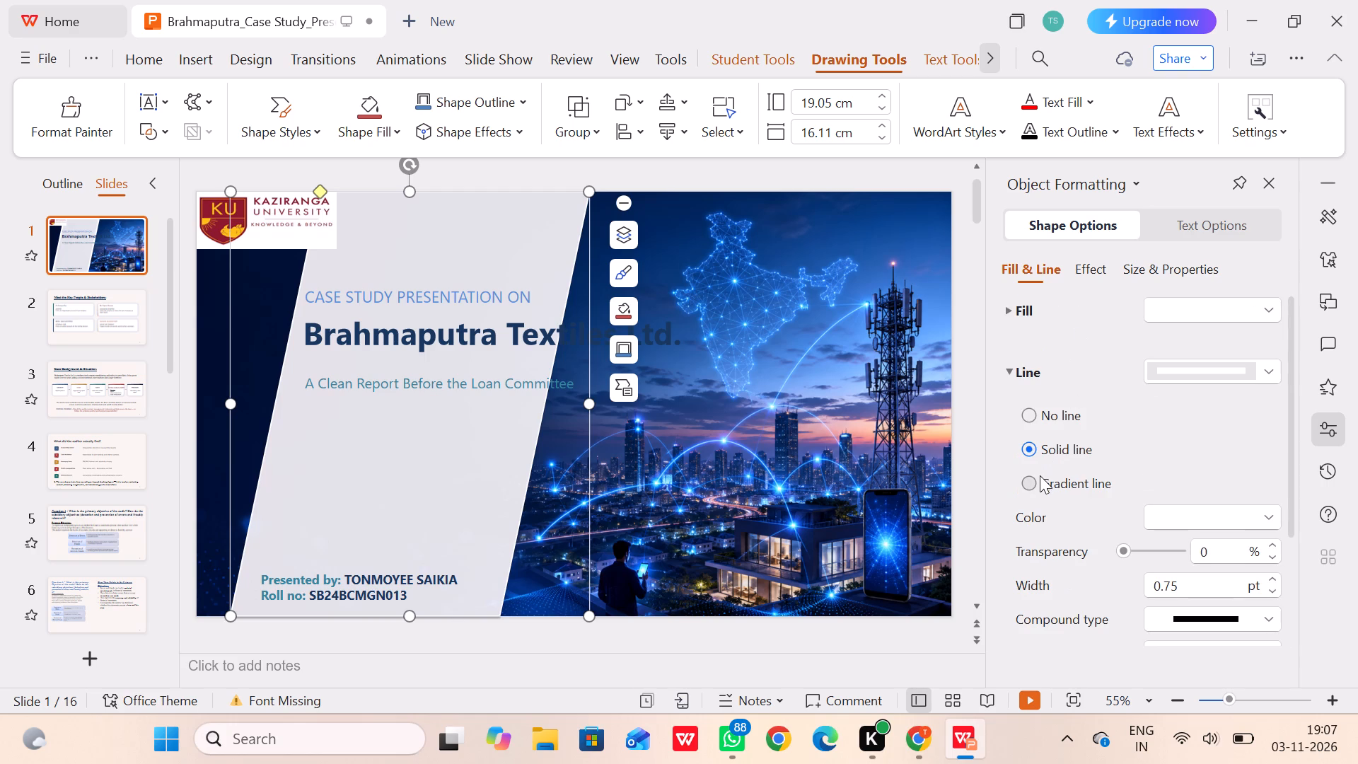
pyautogui.click(1039, 475)
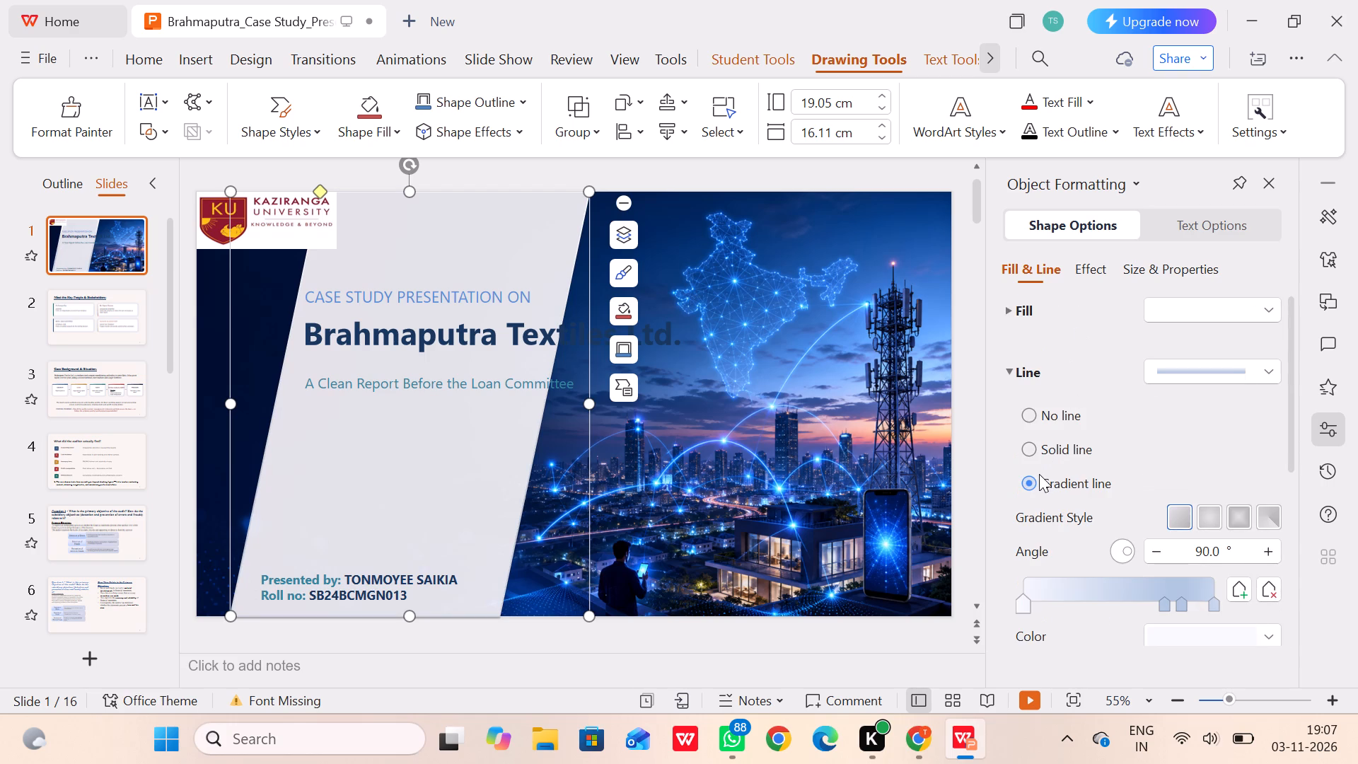
pyautogui.click(1040, 409)
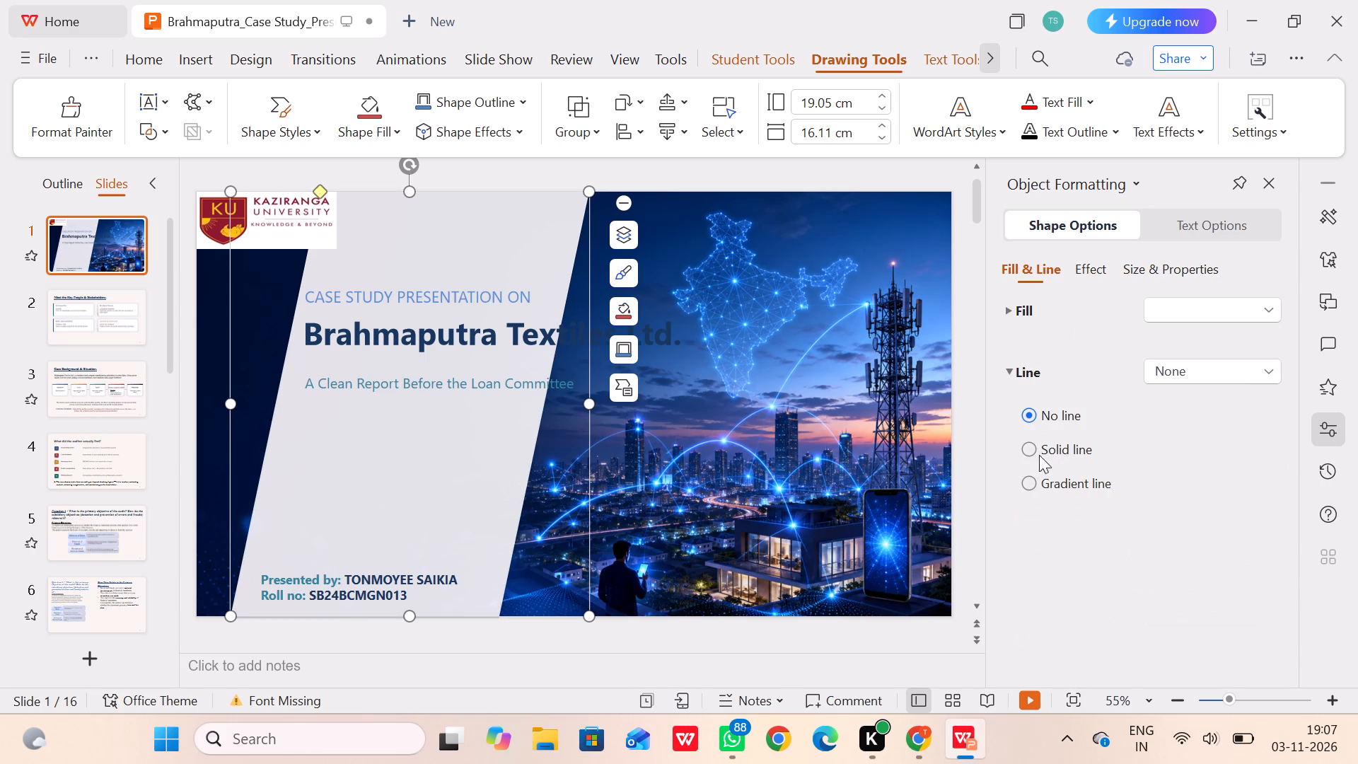
# Give the slanted panel a solid outline and set its transparency to 100%.
pyautogui.click(1037, 452)
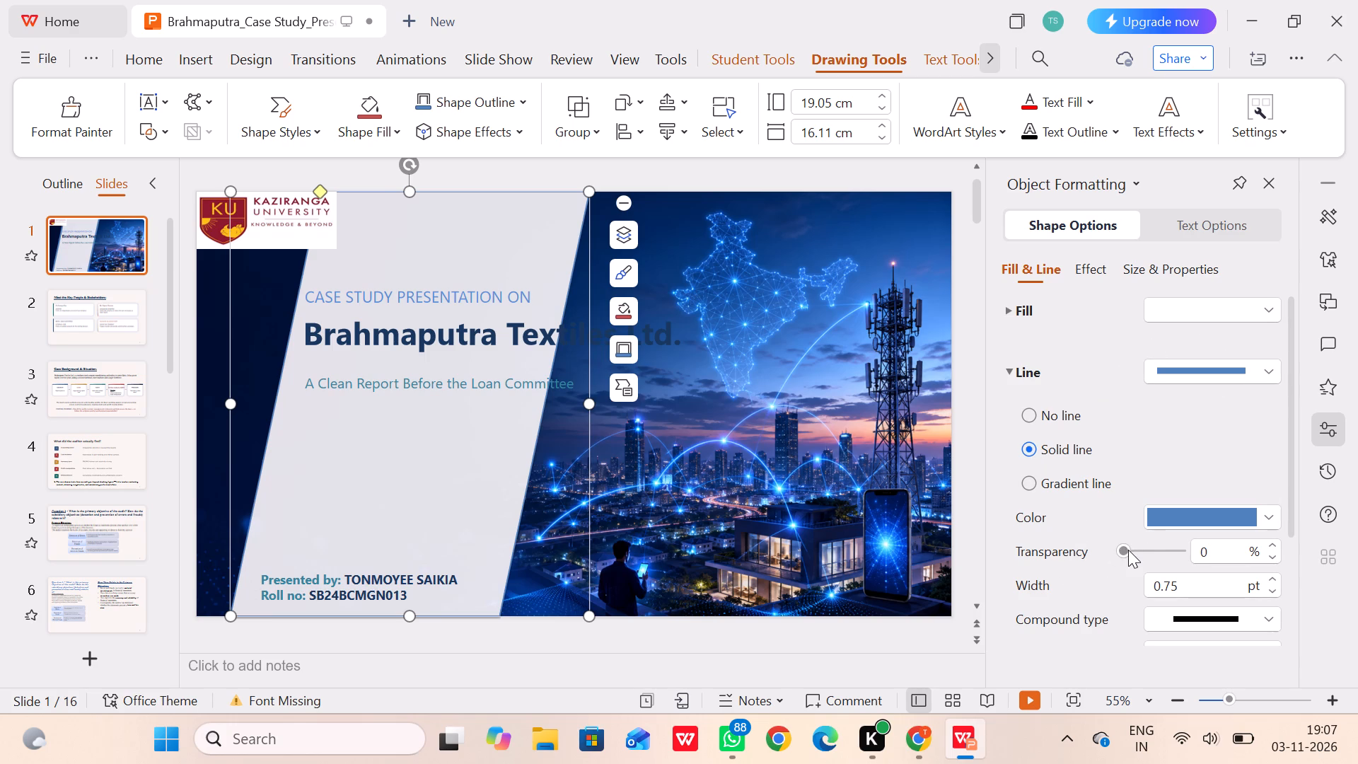
pyautogui.moveTo(1128, 550); pyautogui.dragTo(1201, 546)
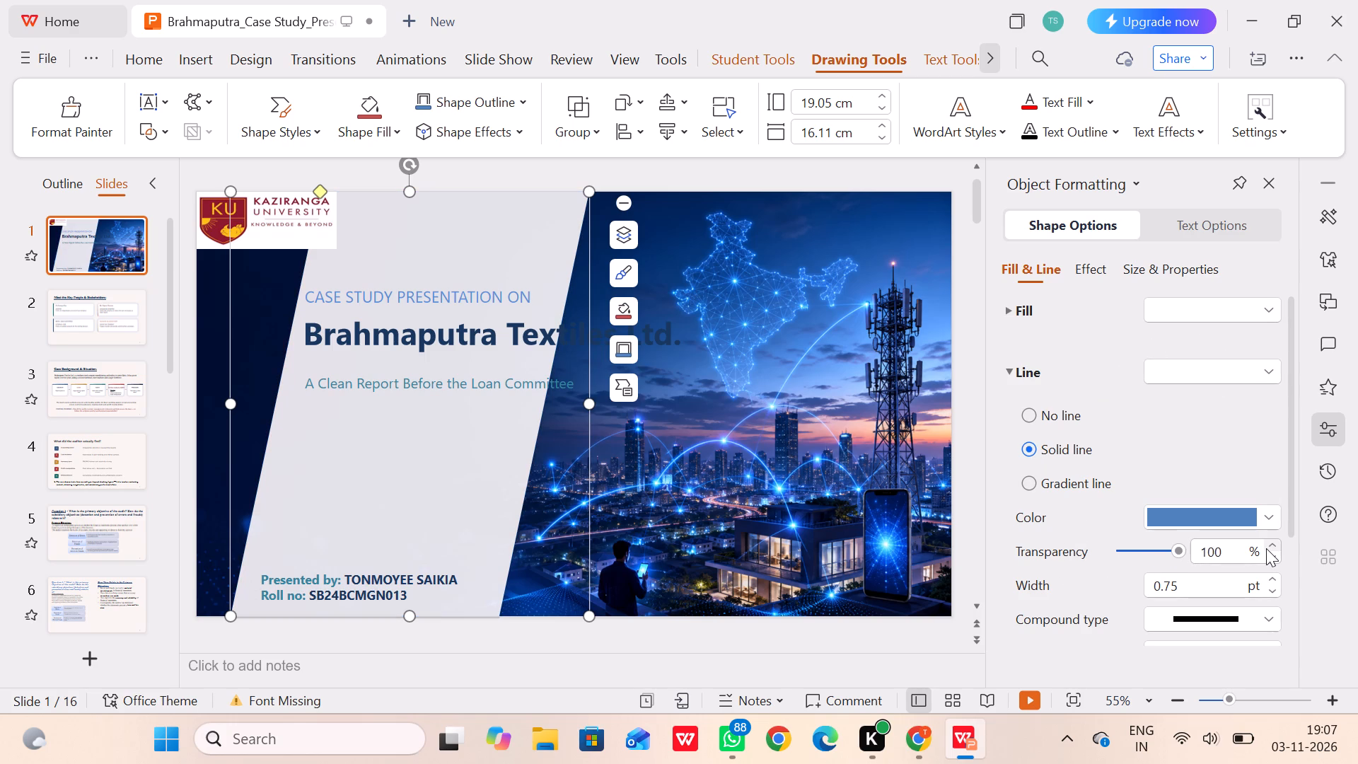
pyautogui.tripleClick(1268, 552)
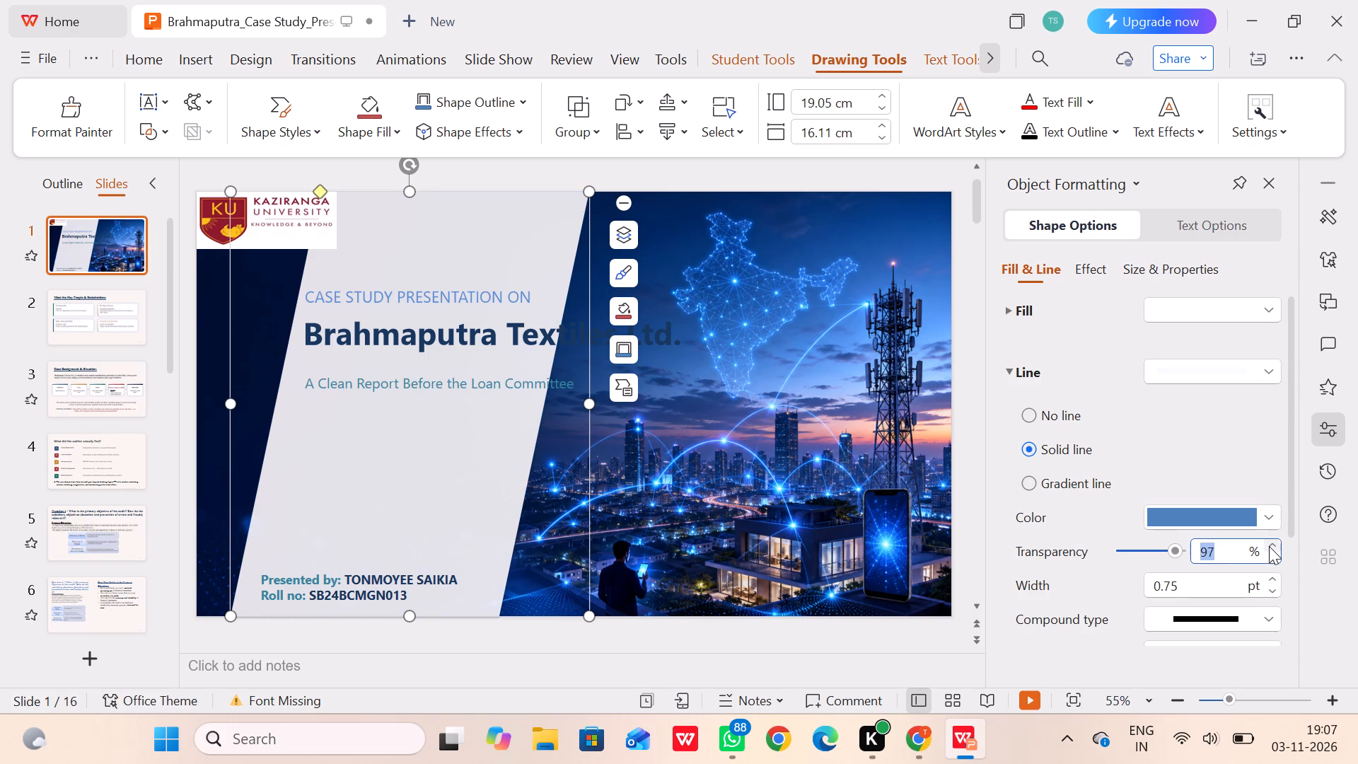
pyautogui.tripleClick(1270, 543)
pyautogui.tripleClick(1270, 543)
pyautogui.doubleClick(1270, 543)
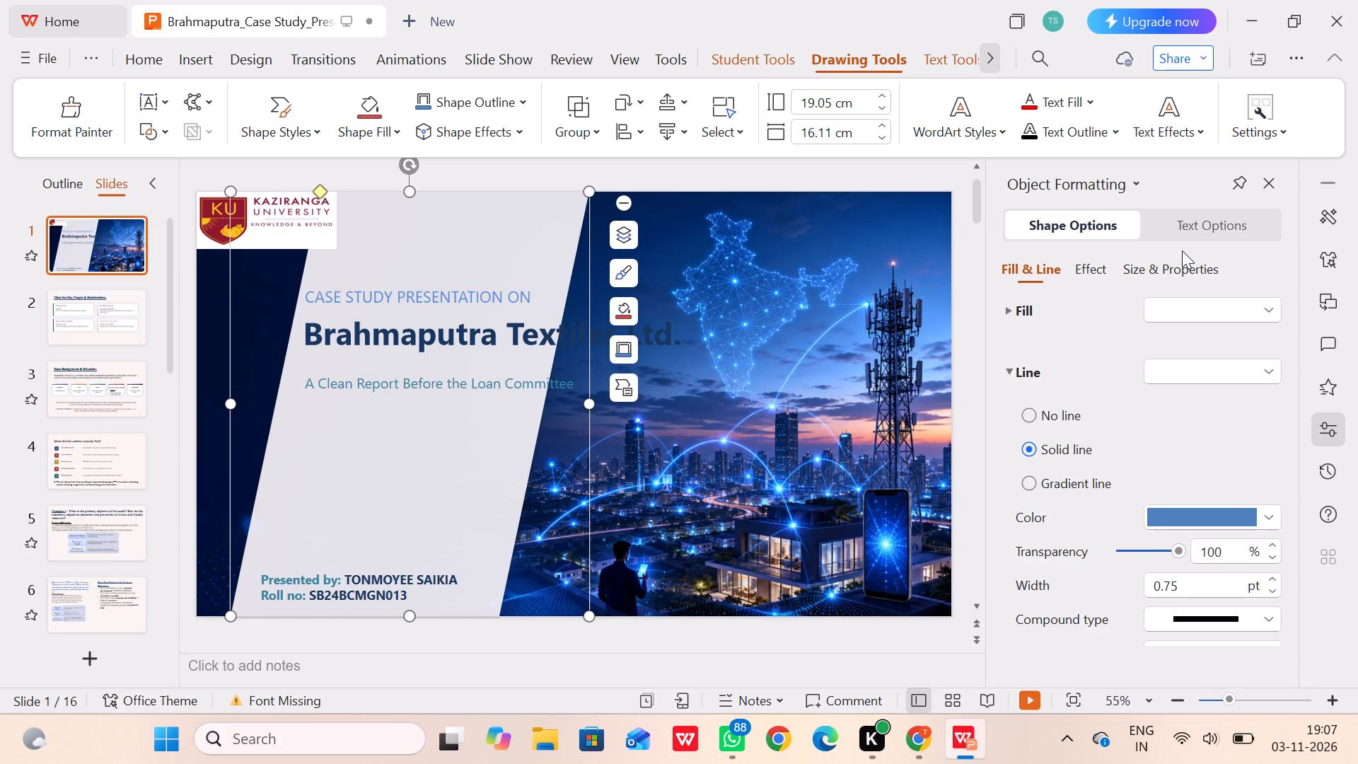
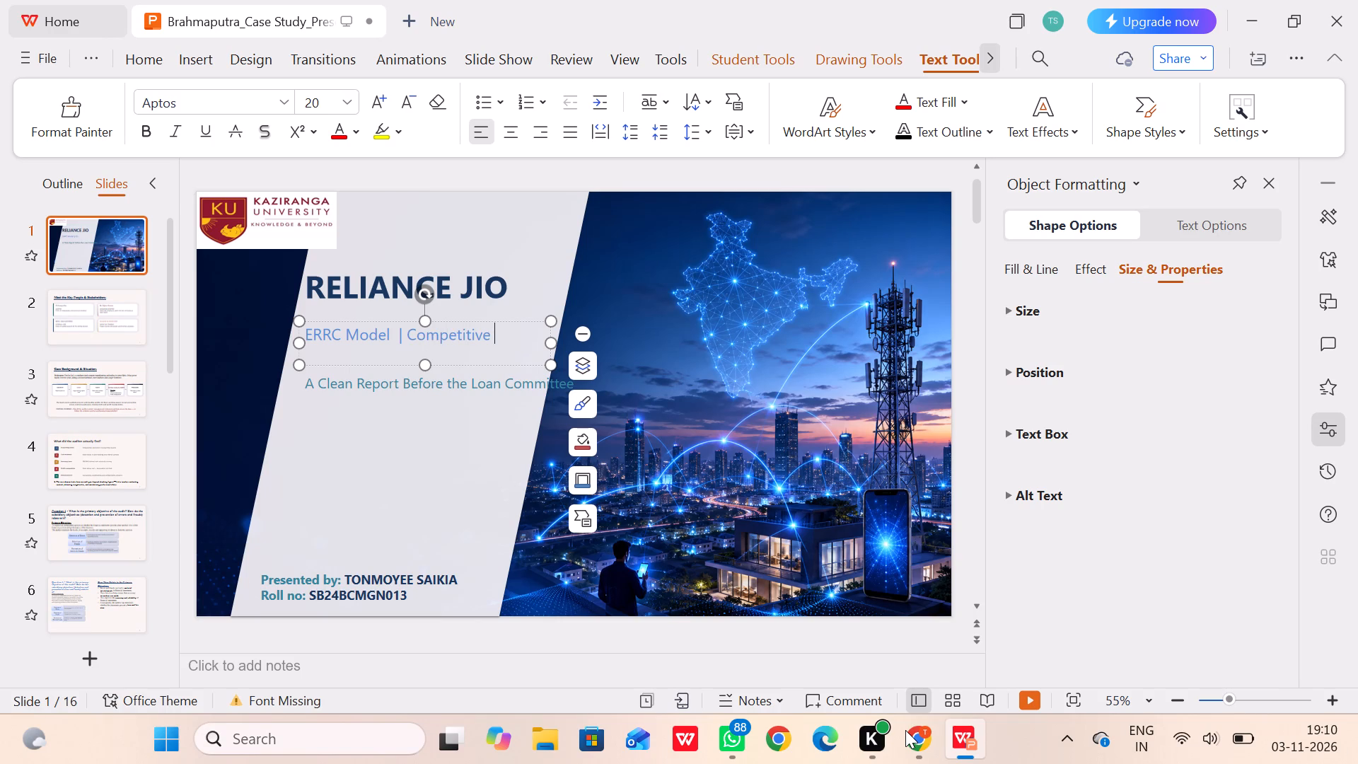
pyautogui.write('mp')
pyautogui.write('act')
# Add another vertical bar separator "|" after "Competitive Impact", falling on the subtitle's second line.
pyautogui.press('space')
pyautogui.hotkey('shift', '|')
pyautogui.press('BackSpace')
pyautogui.hotkey('shift', 'Return')
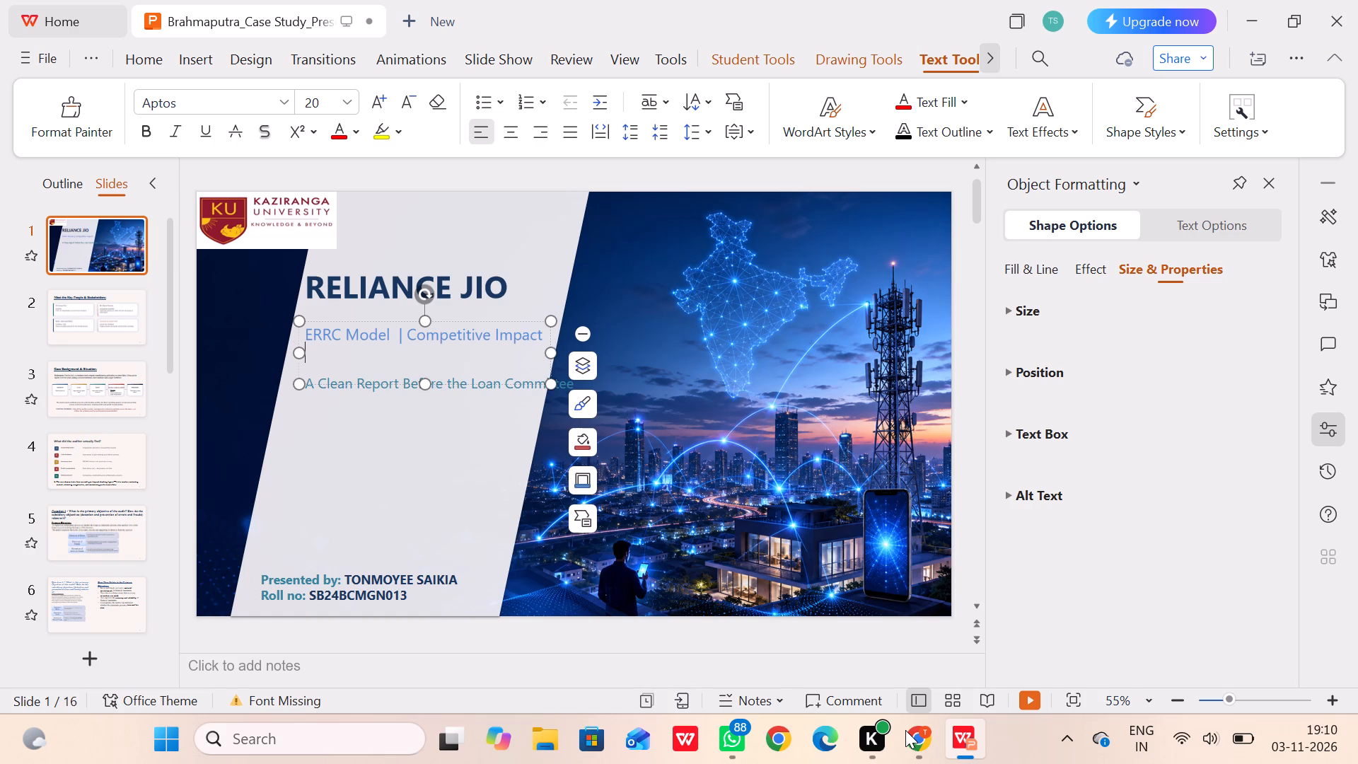
pyautogui.press('BackSpace')
pyautogui.press('Left')
pyautogui.press('\\')
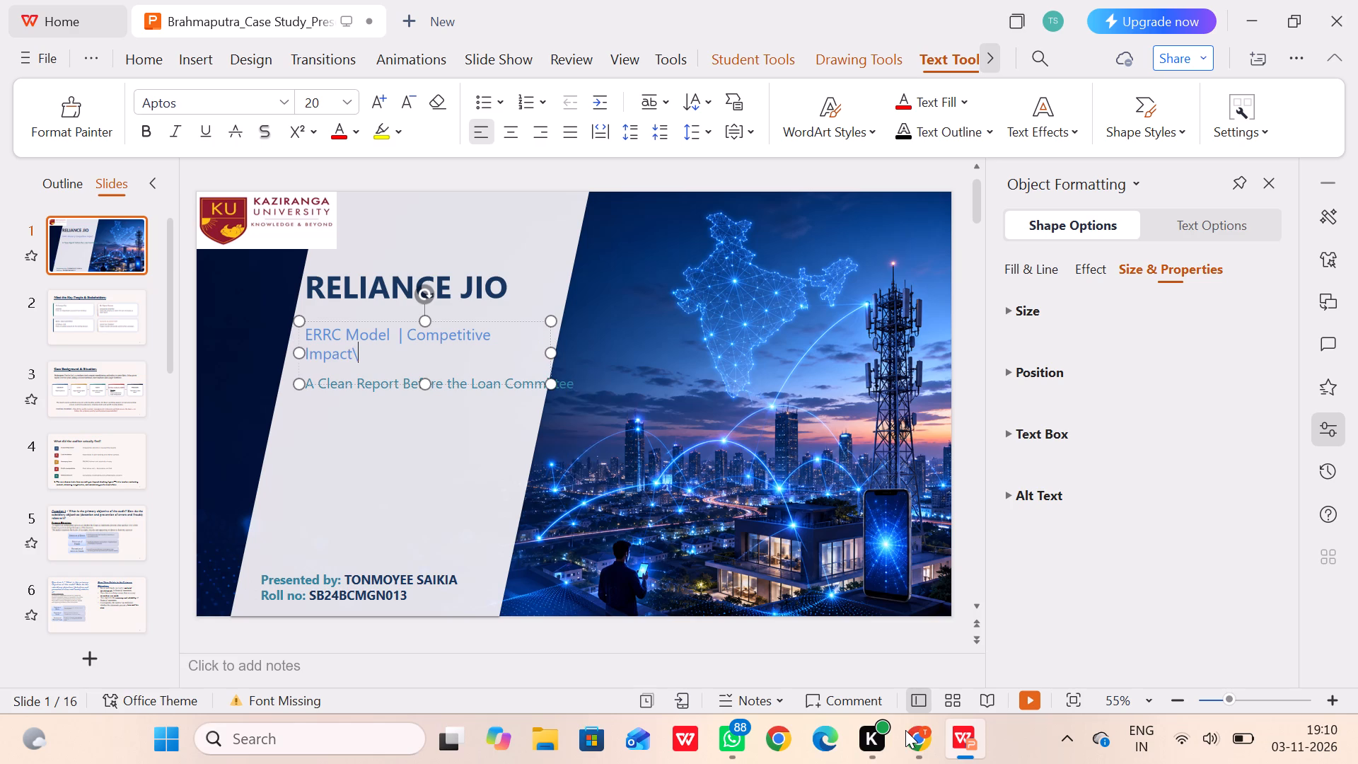
pyautogui.press('BackSpace')
pyautogui.press('space')
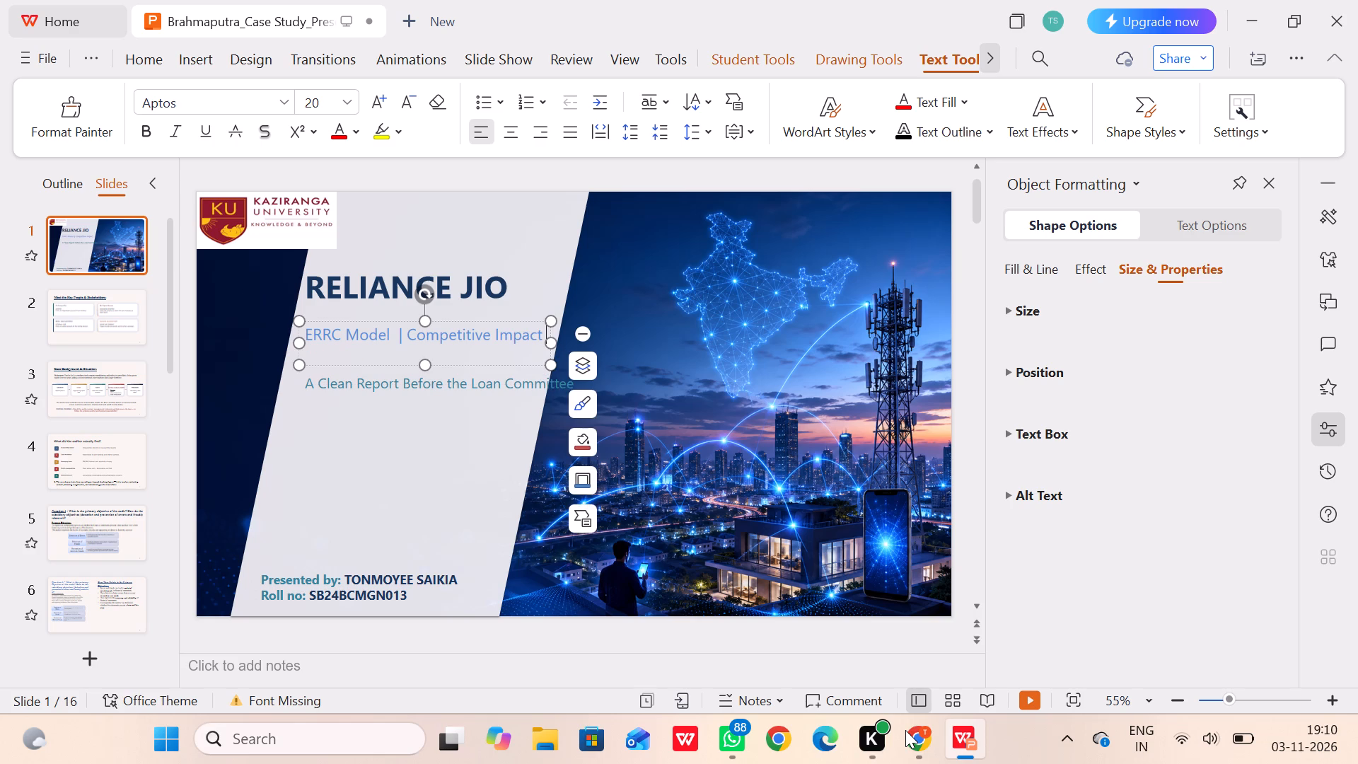
pyautogui.hotkey('shift', '|')
pyautogui.press('space')
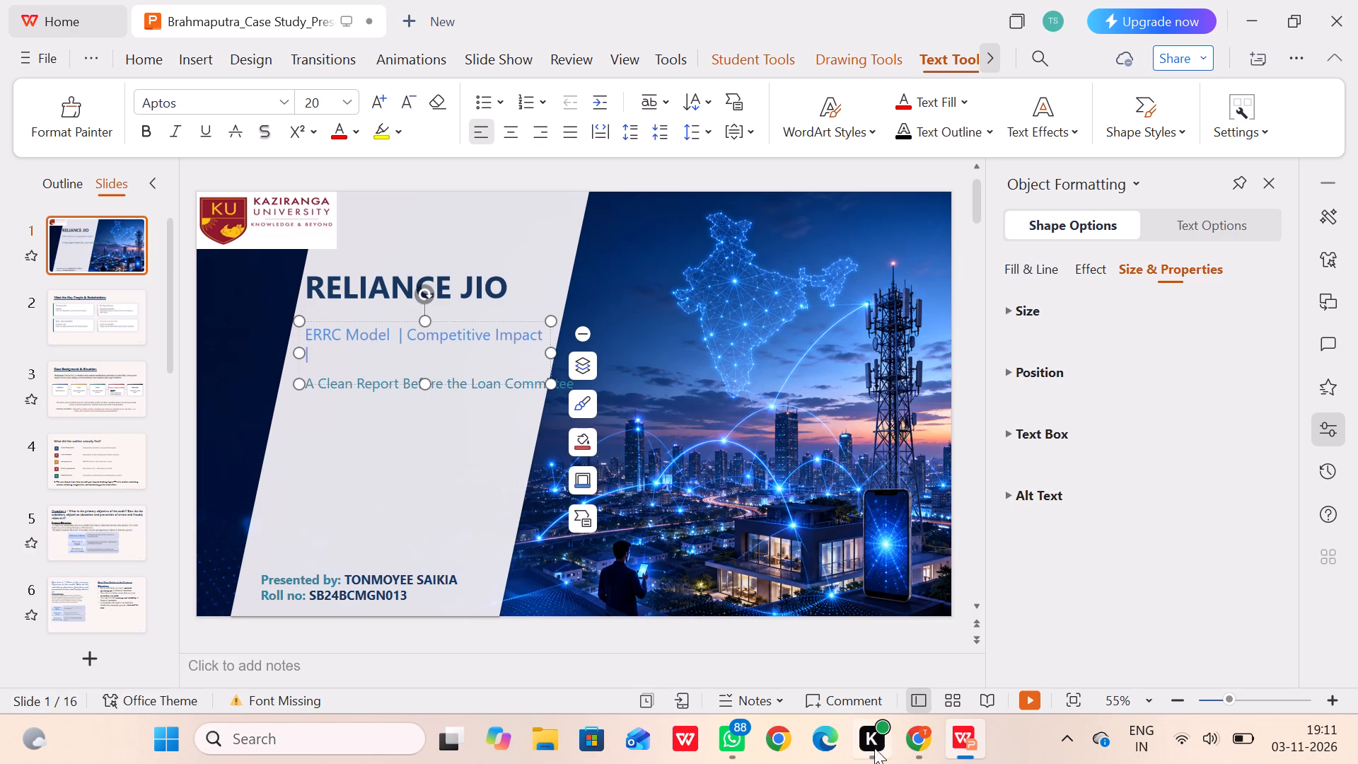
# Check the ChatGPT title slide in Chrome, and insert "Challenges" before the second line's separator in the WPS subtitle.
pyautogui.click(910, 750)
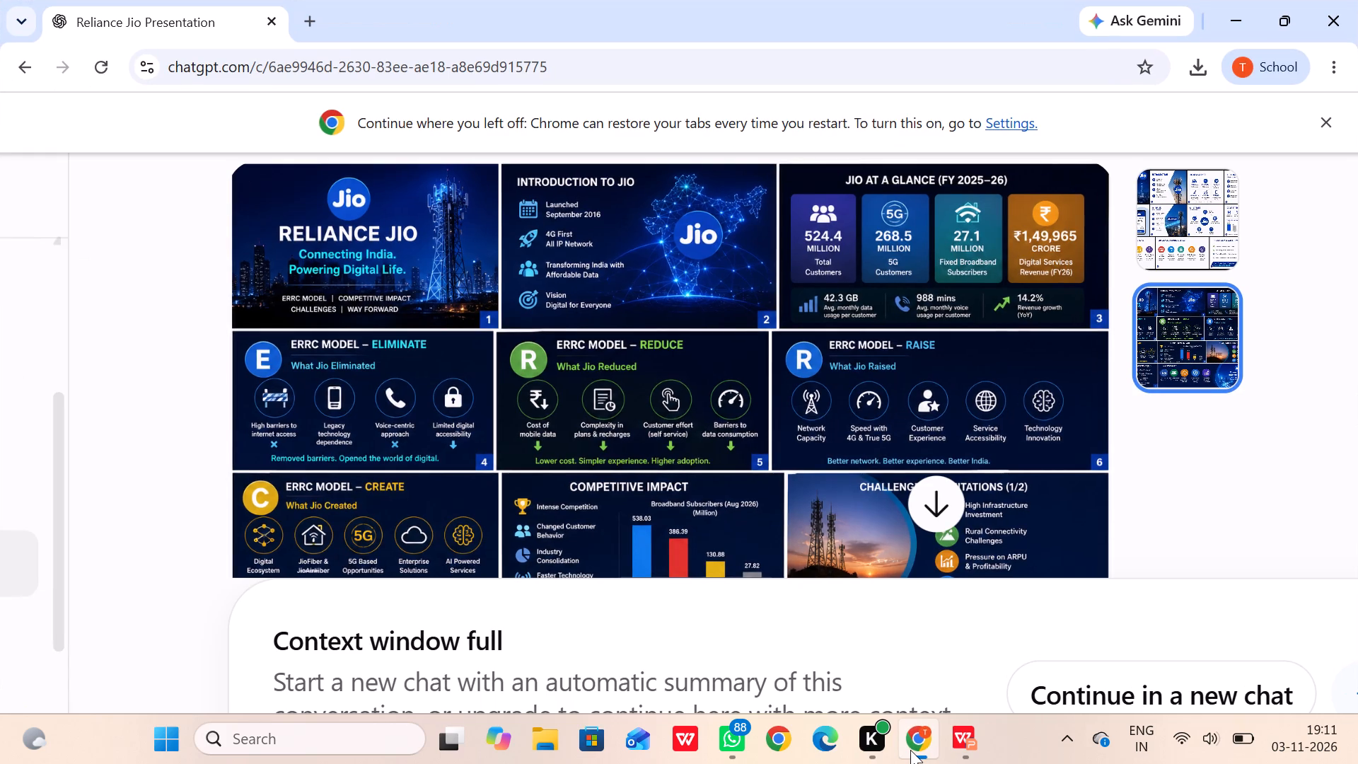
pyautogui.click(910, 750)
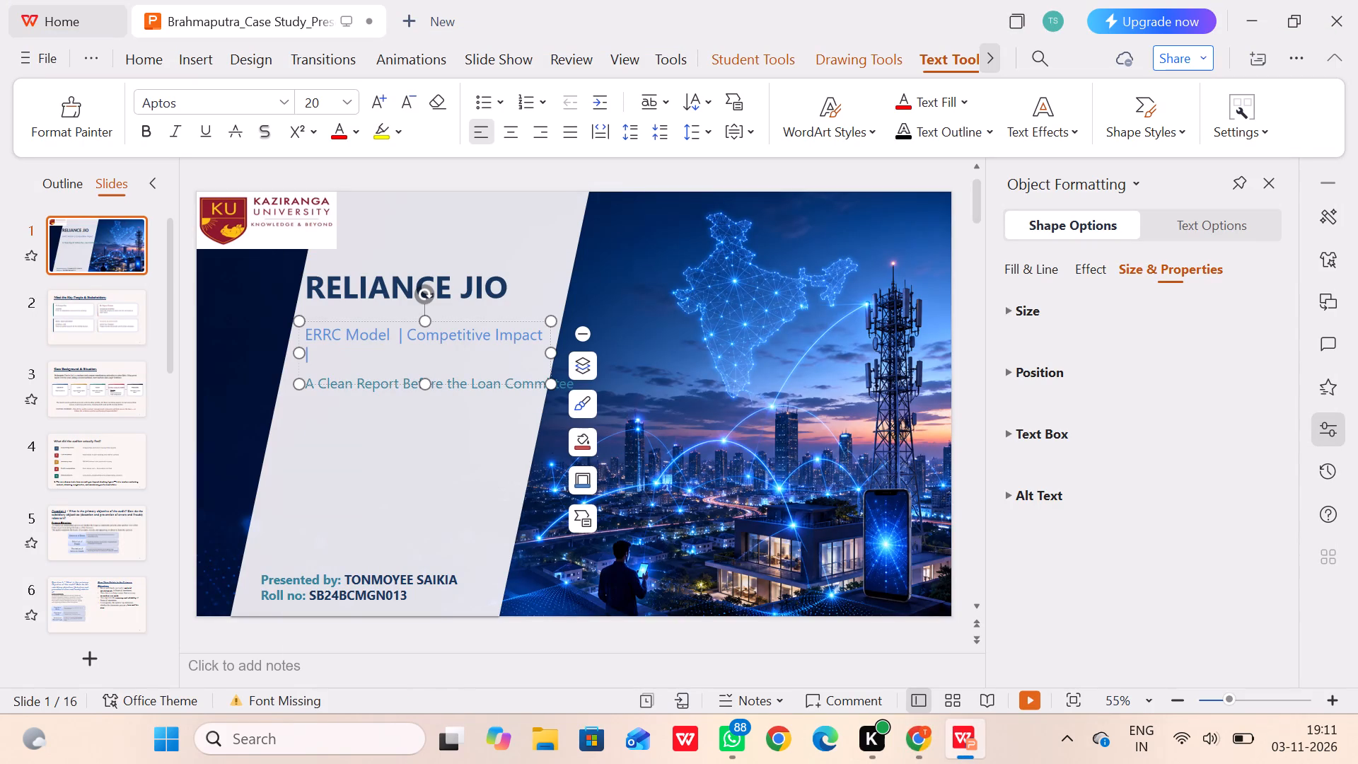
pyautogui.click(545, 335)
pyautogui.press('c')
pyautogui.write('hallenges')
pyautogui.press('space')
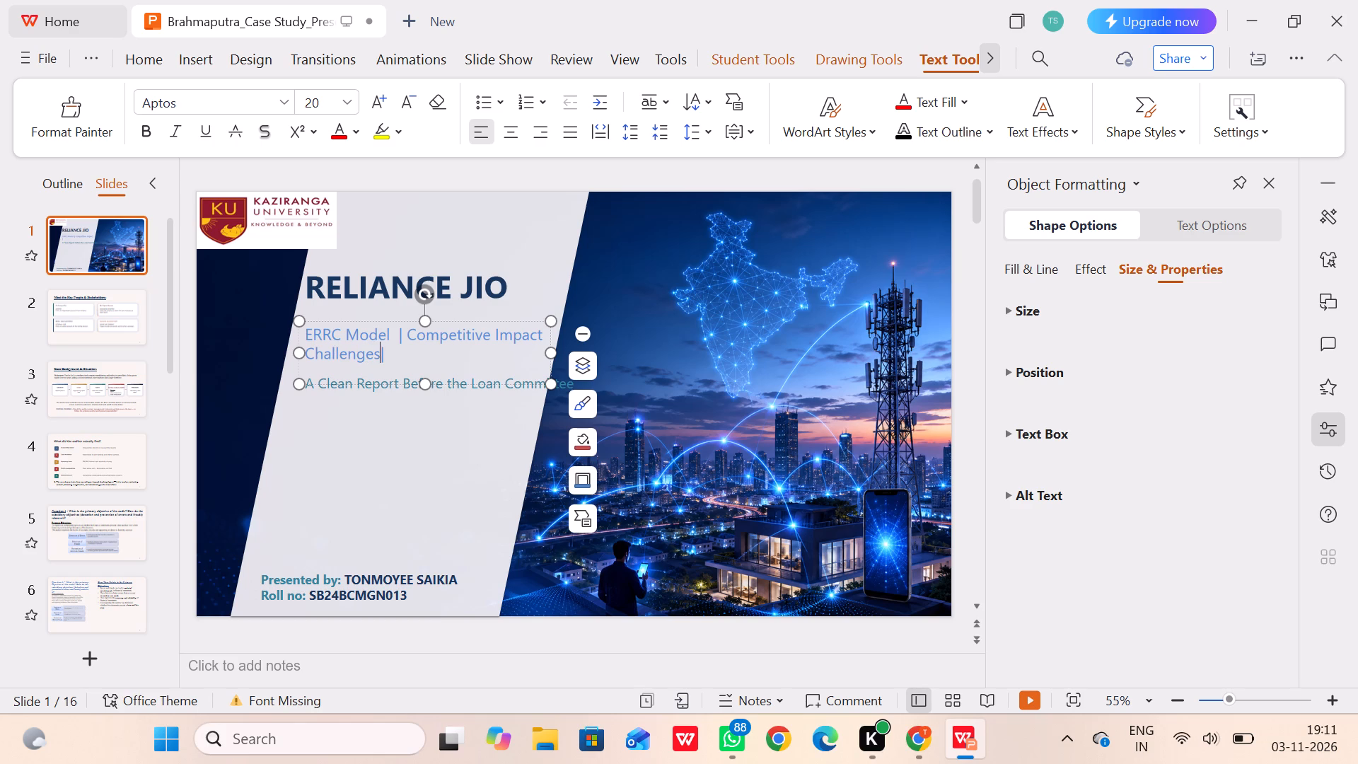
pyautogui.click(443, 356)
pyautogui.press('BackSpace')
pyautogui.press('BackSpace')
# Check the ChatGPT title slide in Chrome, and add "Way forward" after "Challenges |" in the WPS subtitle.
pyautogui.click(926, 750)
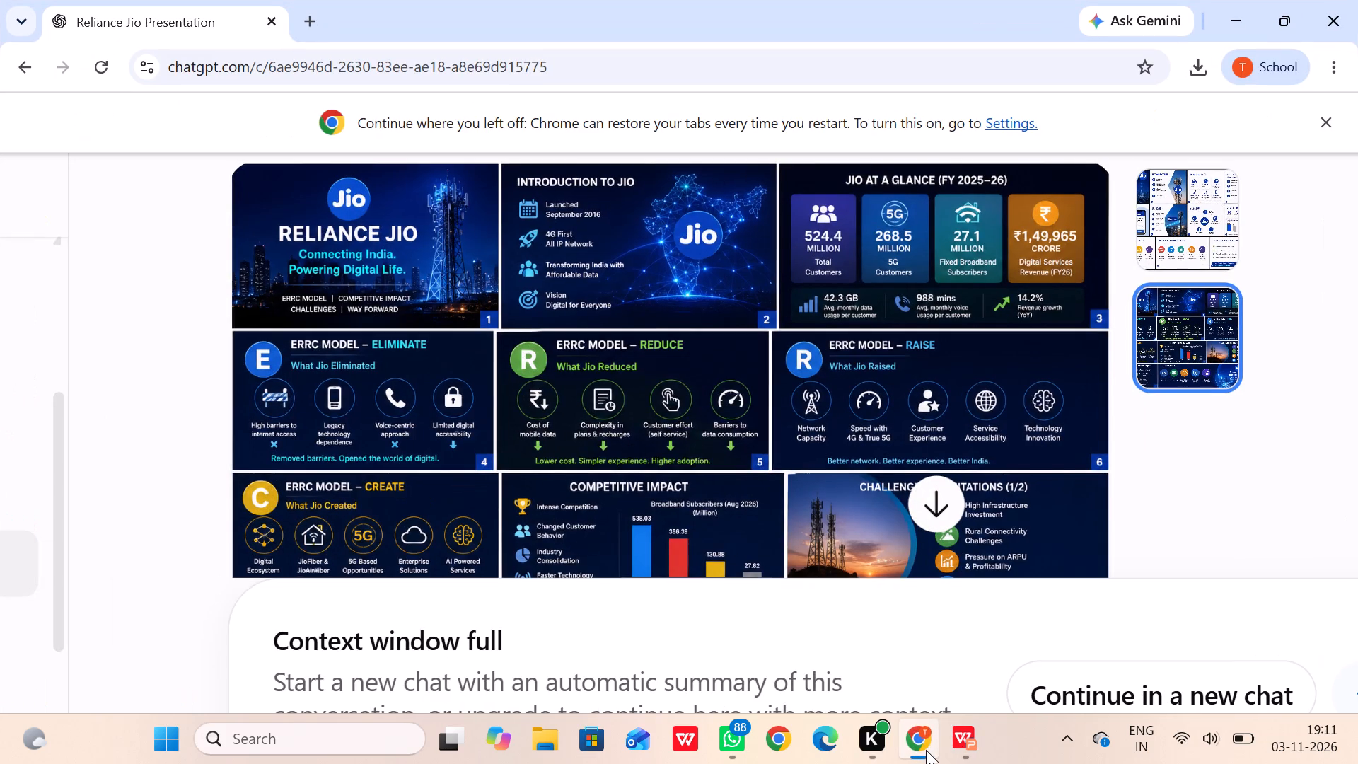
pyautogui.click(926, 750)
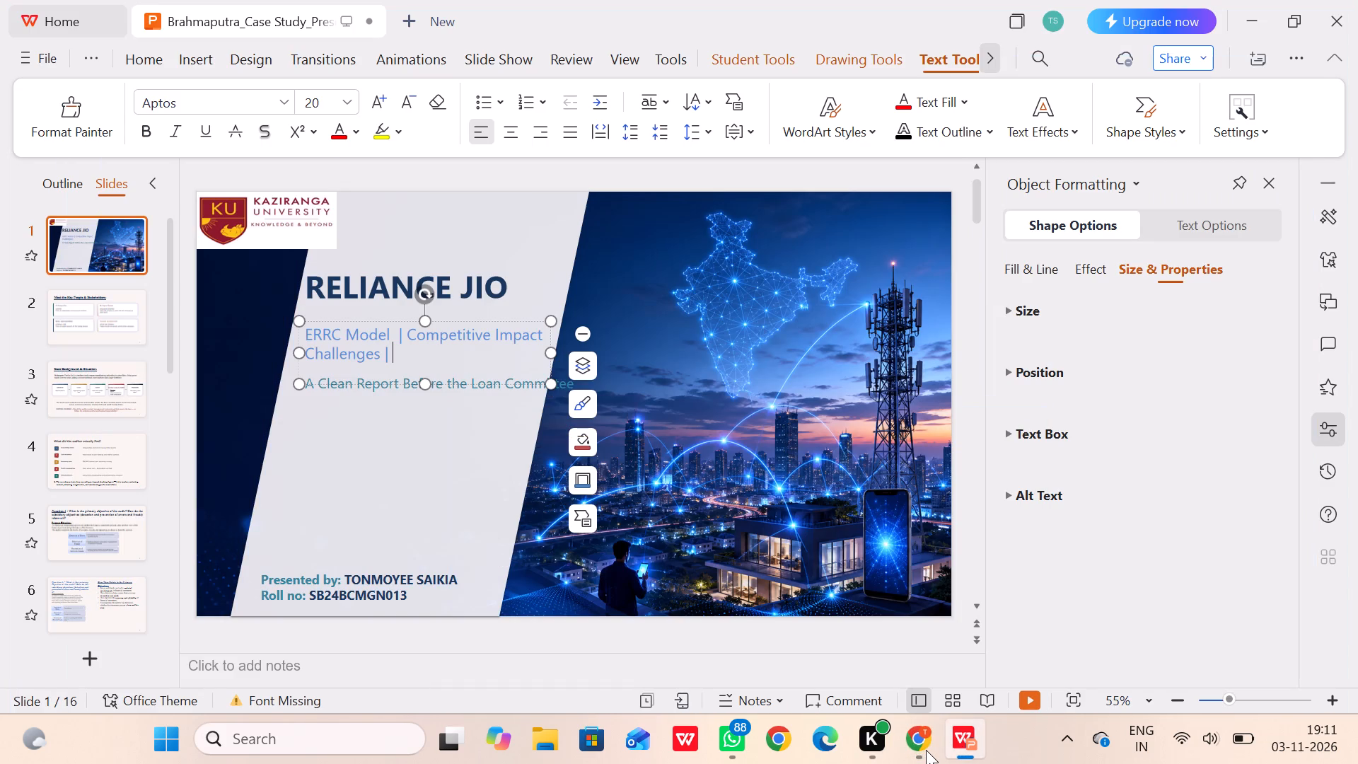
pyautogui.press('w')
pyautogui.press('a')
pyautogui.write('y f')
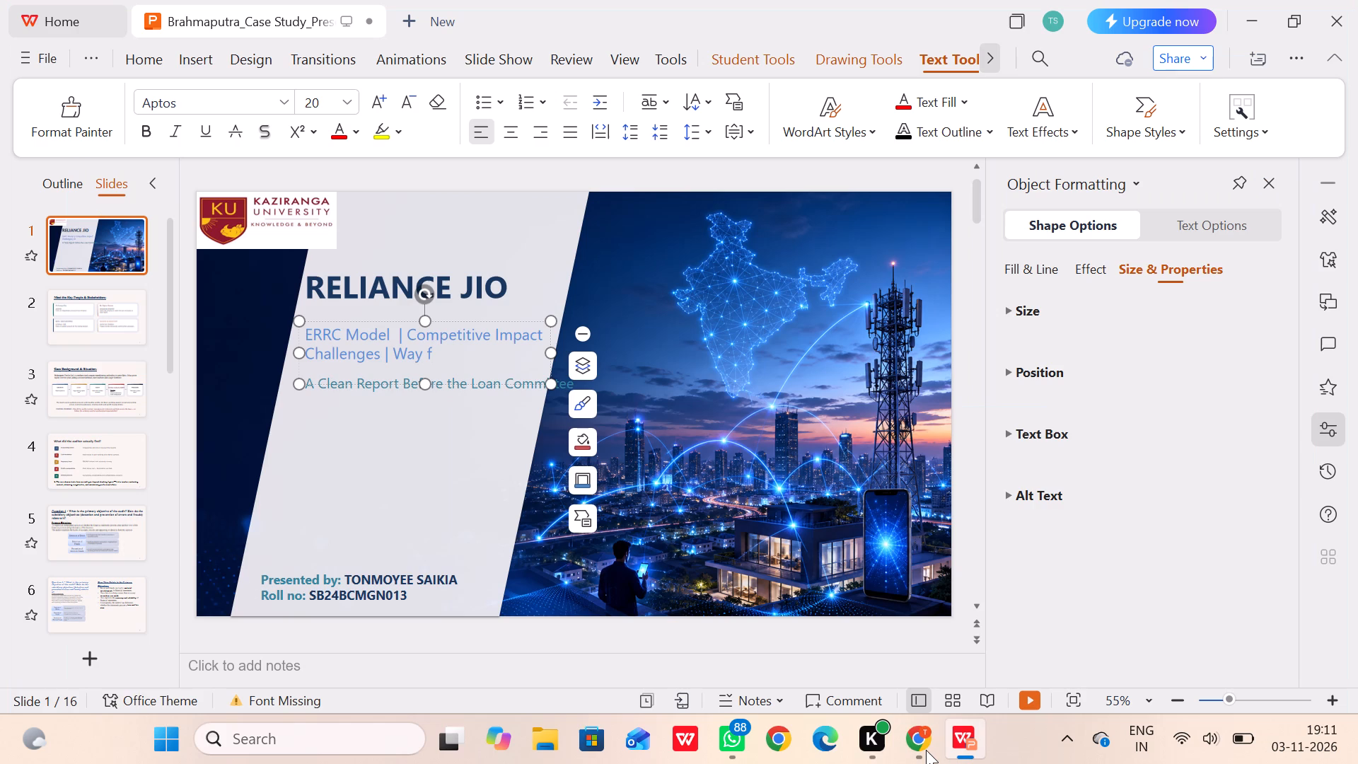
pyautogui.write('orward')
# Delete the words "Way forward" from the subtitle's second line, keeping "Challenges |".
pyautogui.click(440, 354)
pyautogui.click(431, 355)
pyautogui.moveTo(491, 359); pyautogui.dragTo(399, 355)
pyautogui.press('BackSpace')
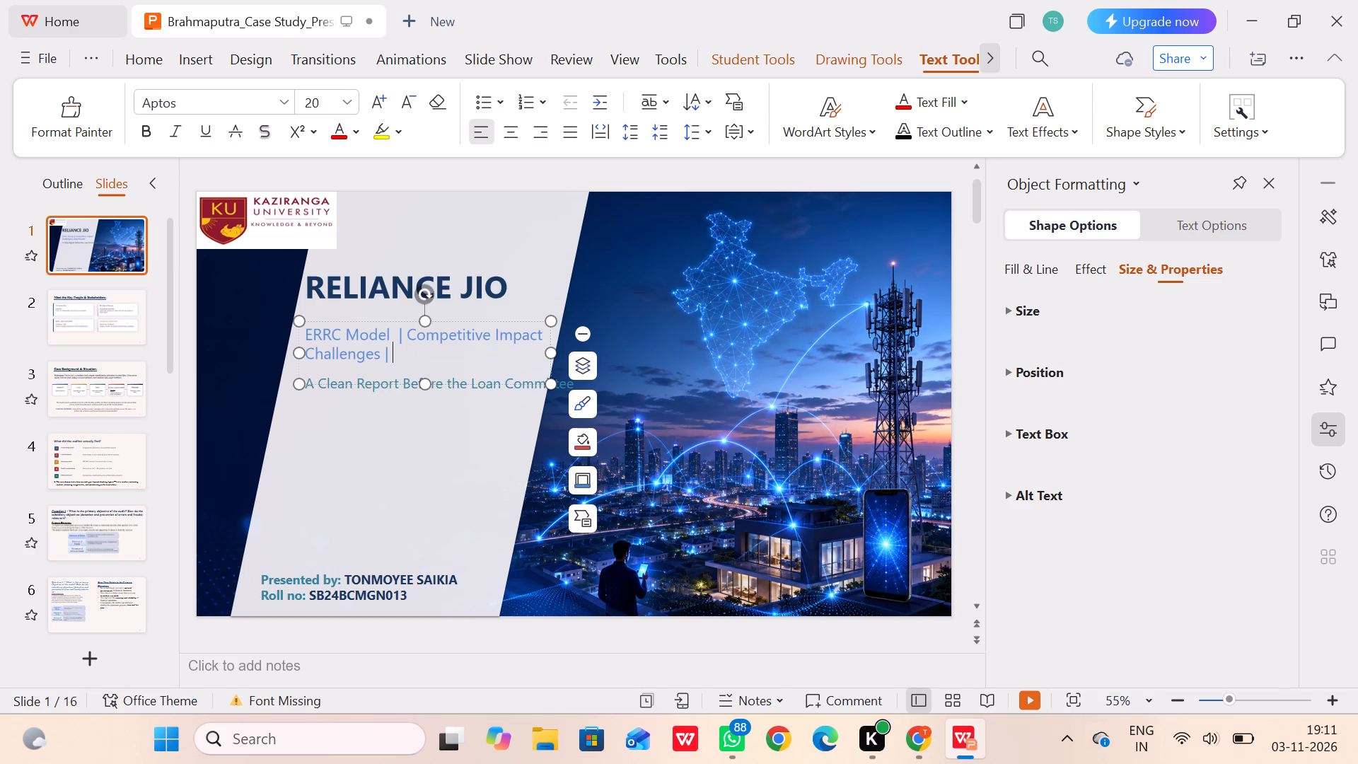
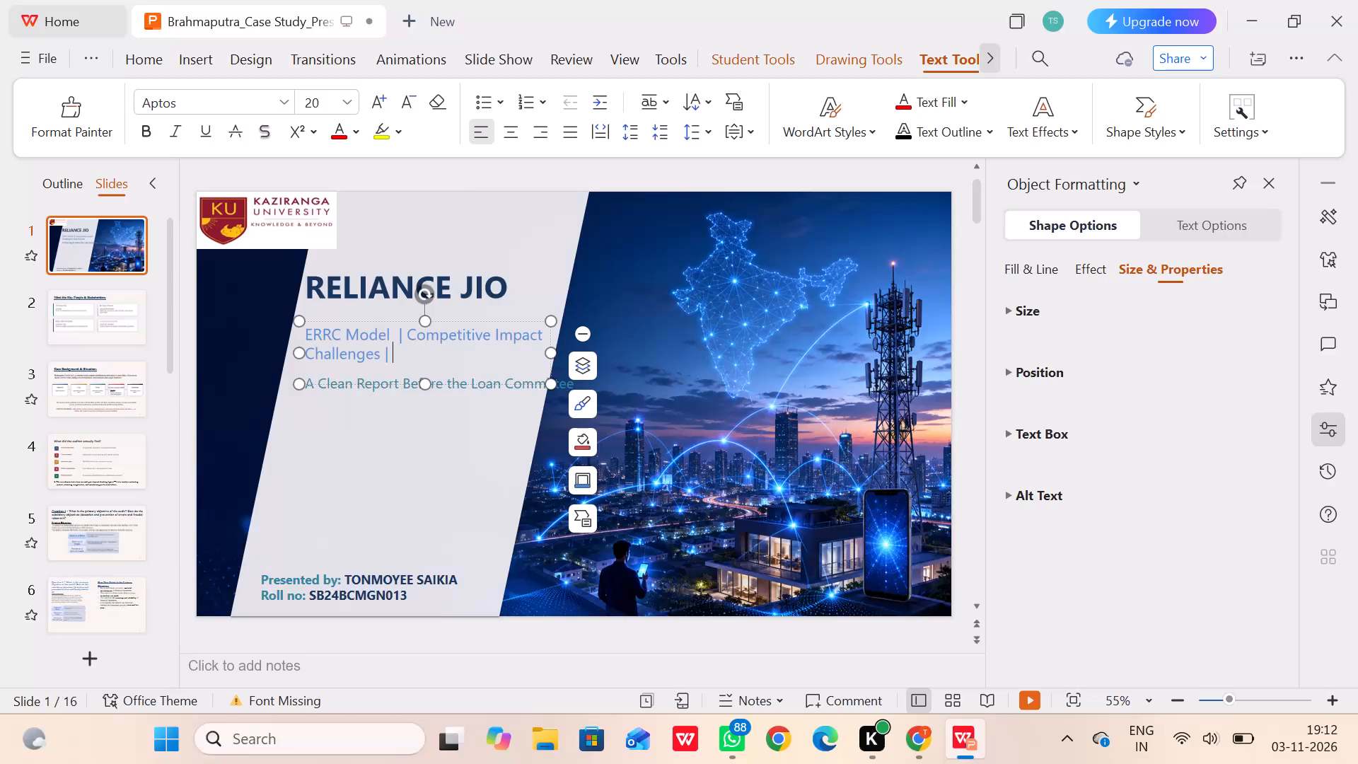
# Add "Limitation" after "Challenges |" on the second line of the title slide's subtitle.
pyautogui.press('l')
pyautogui.write('imitation')
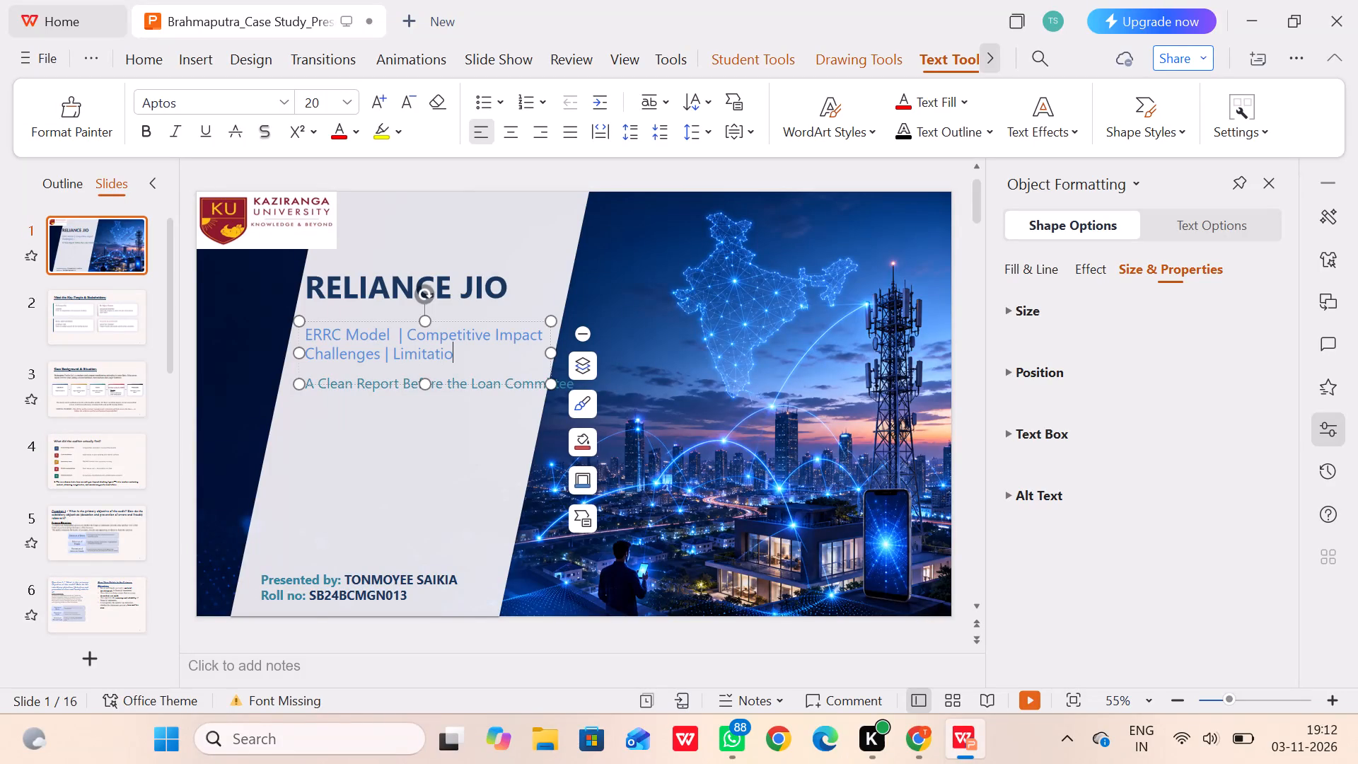
pyautogui.press('space')
pyautogui.click(925, 753)
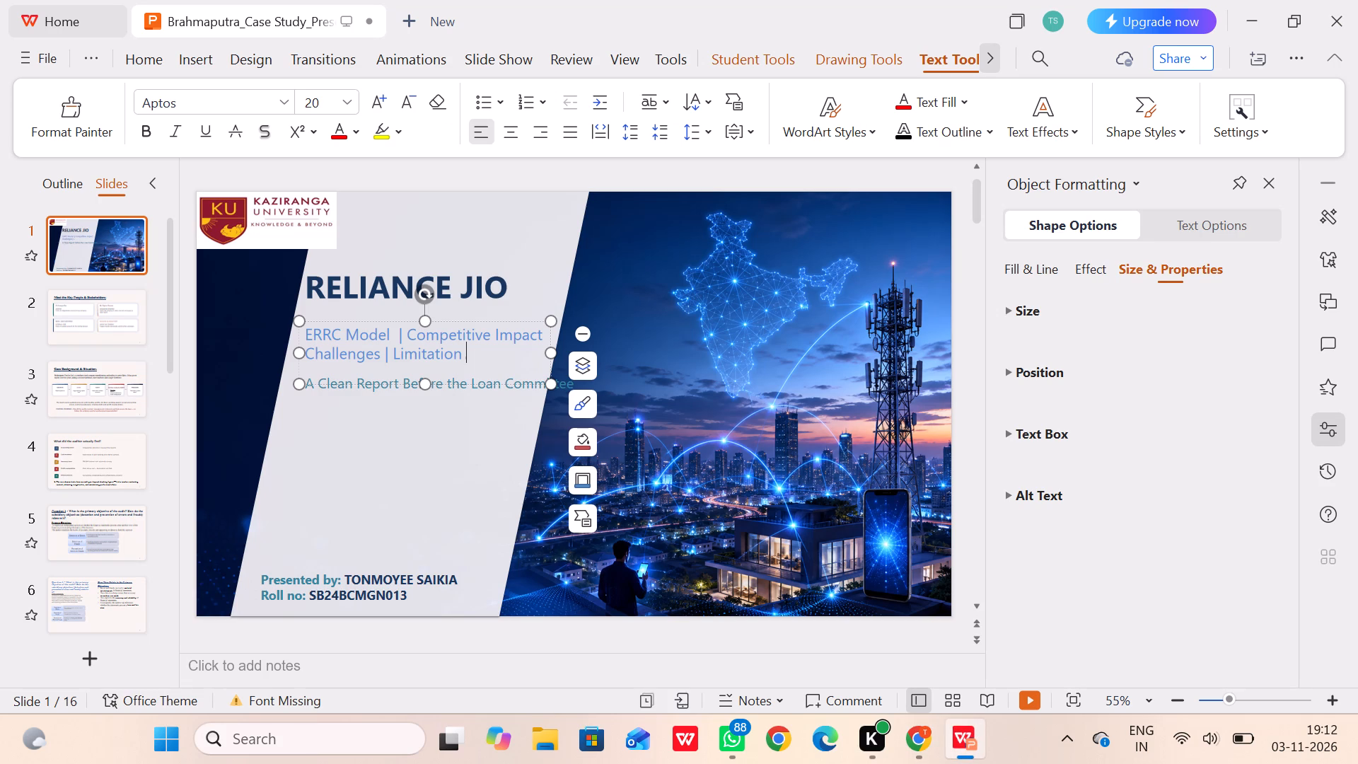
# Preview the title slide in slide show mode, replaying its entrance animation, and return to editing.
pyautogui.click(405, 565)
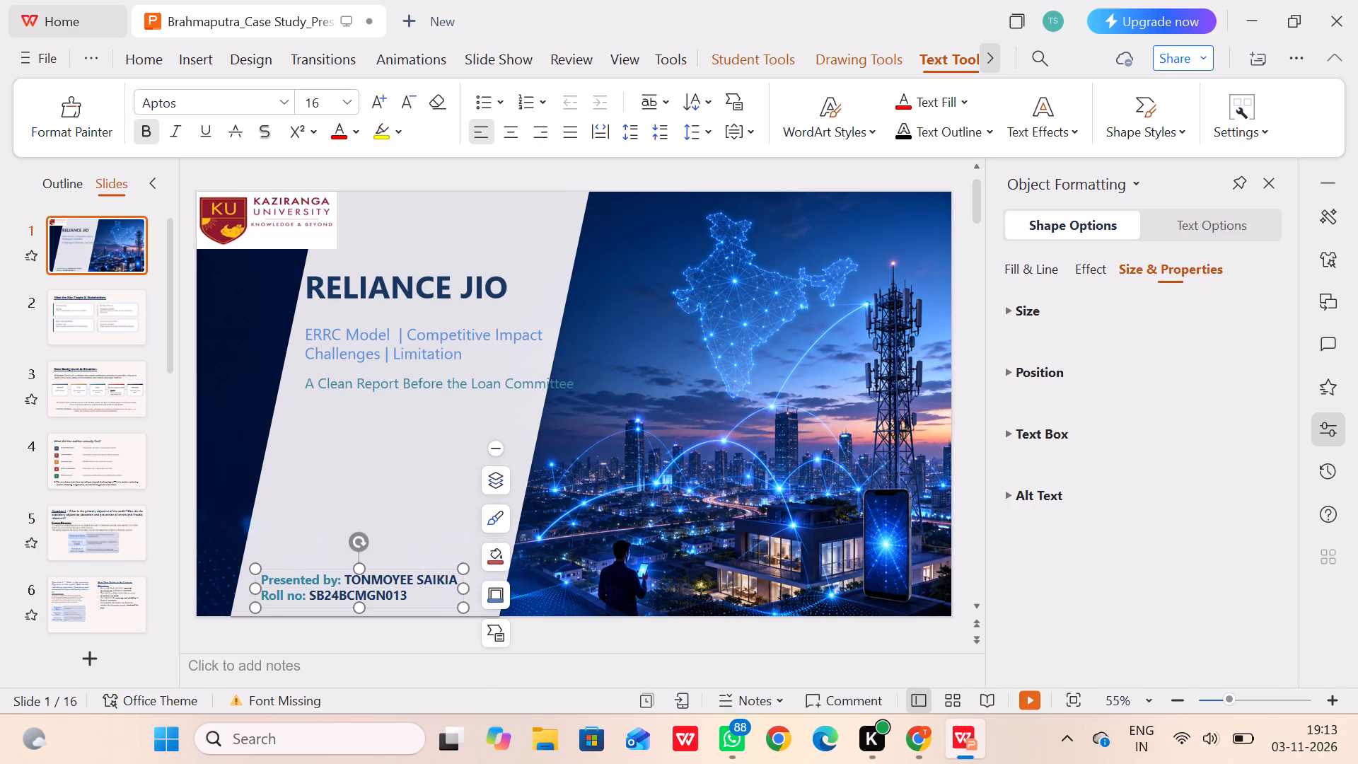
pyautogui.click(594, 365)
pyautogui.doubleClick(82, 233)
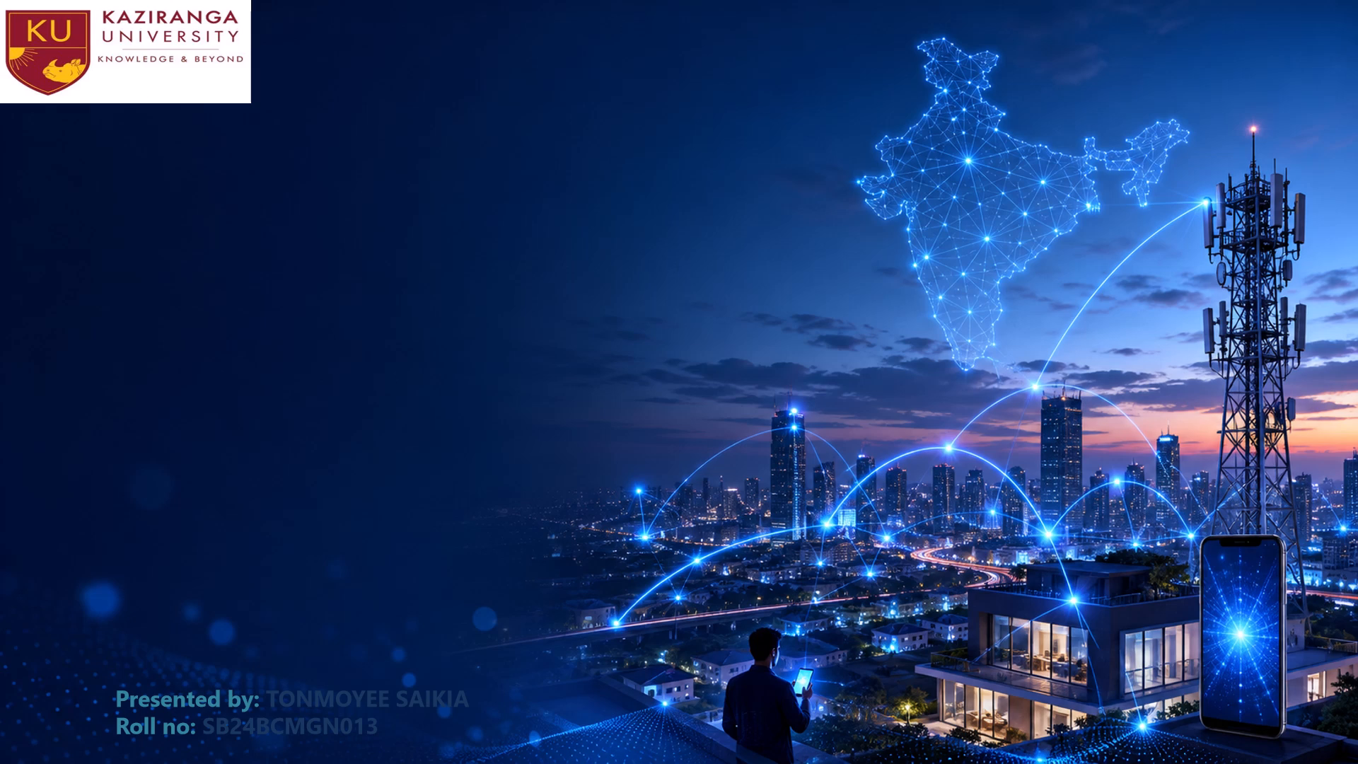
pyautogui.press('Right')
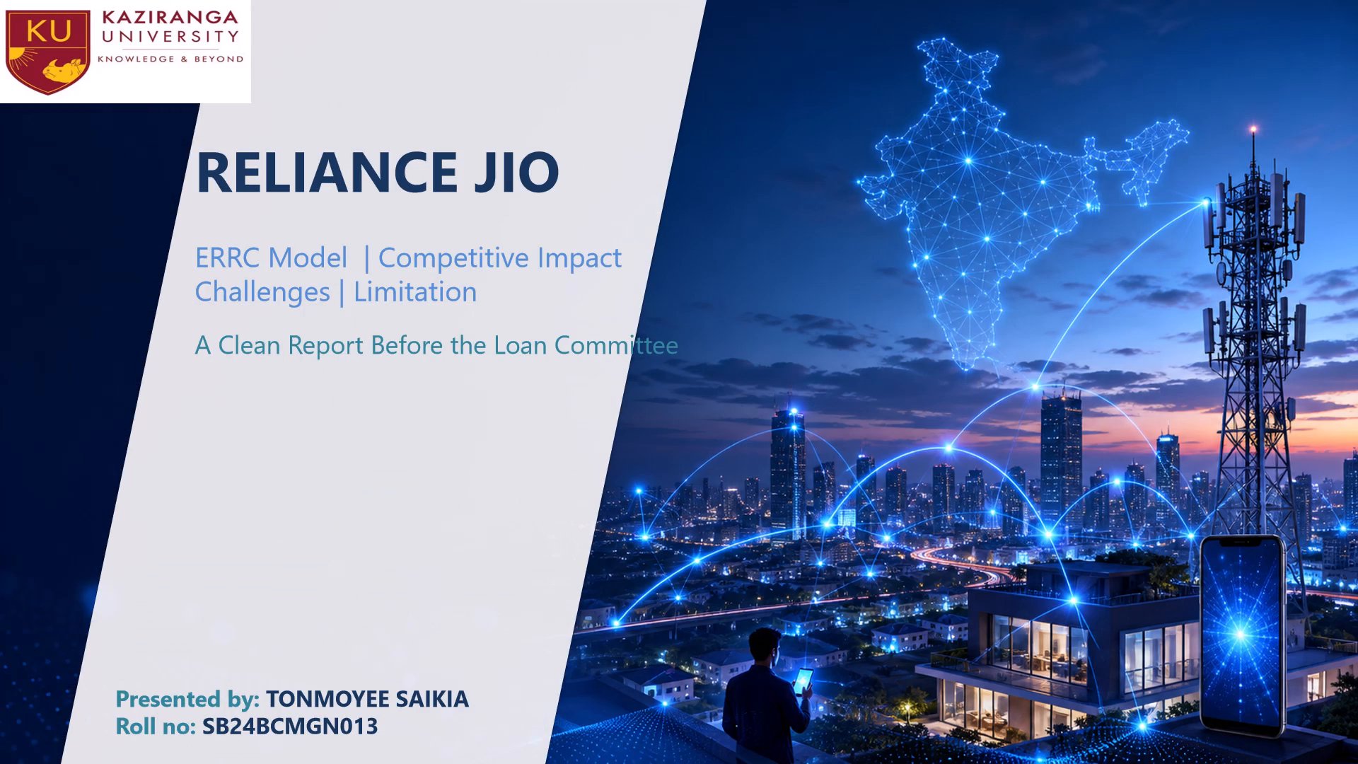
pyautogui.press('Left')
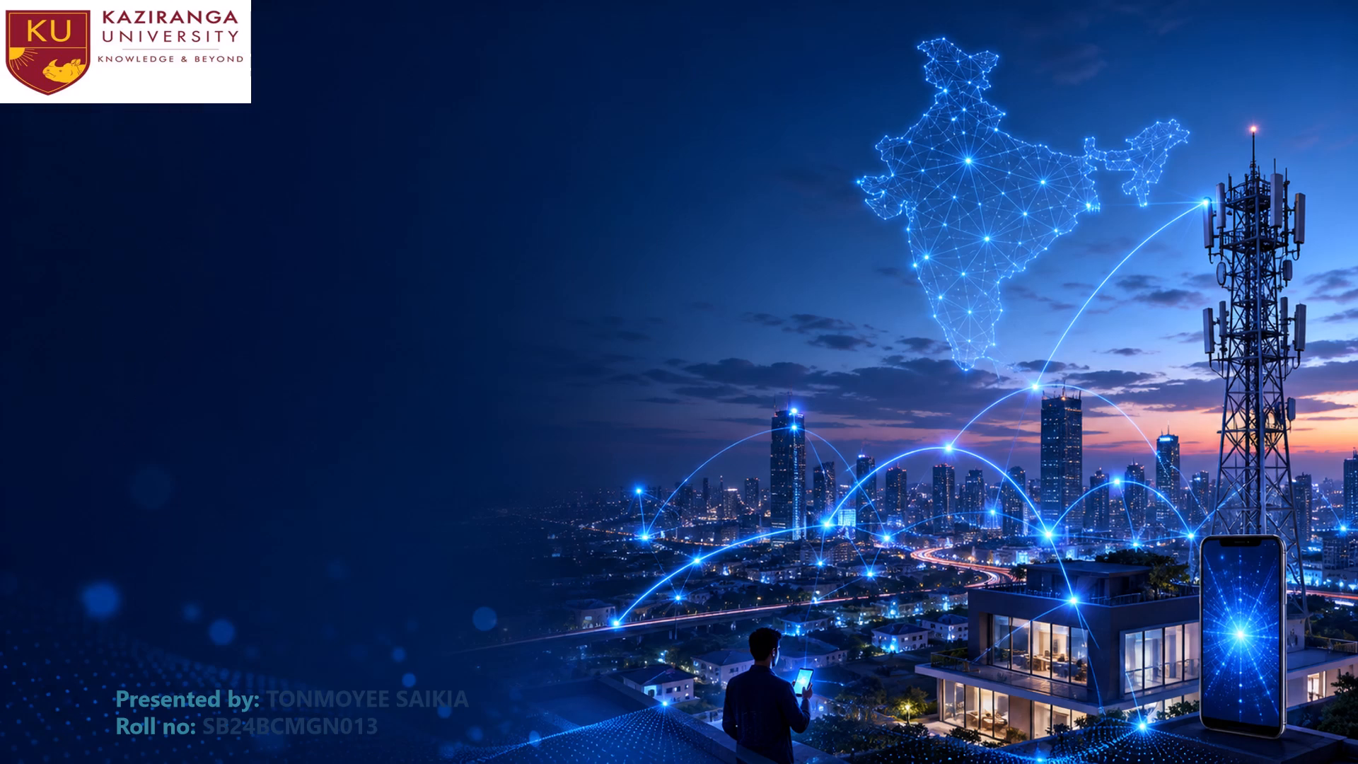
pyautogui.press('Right')
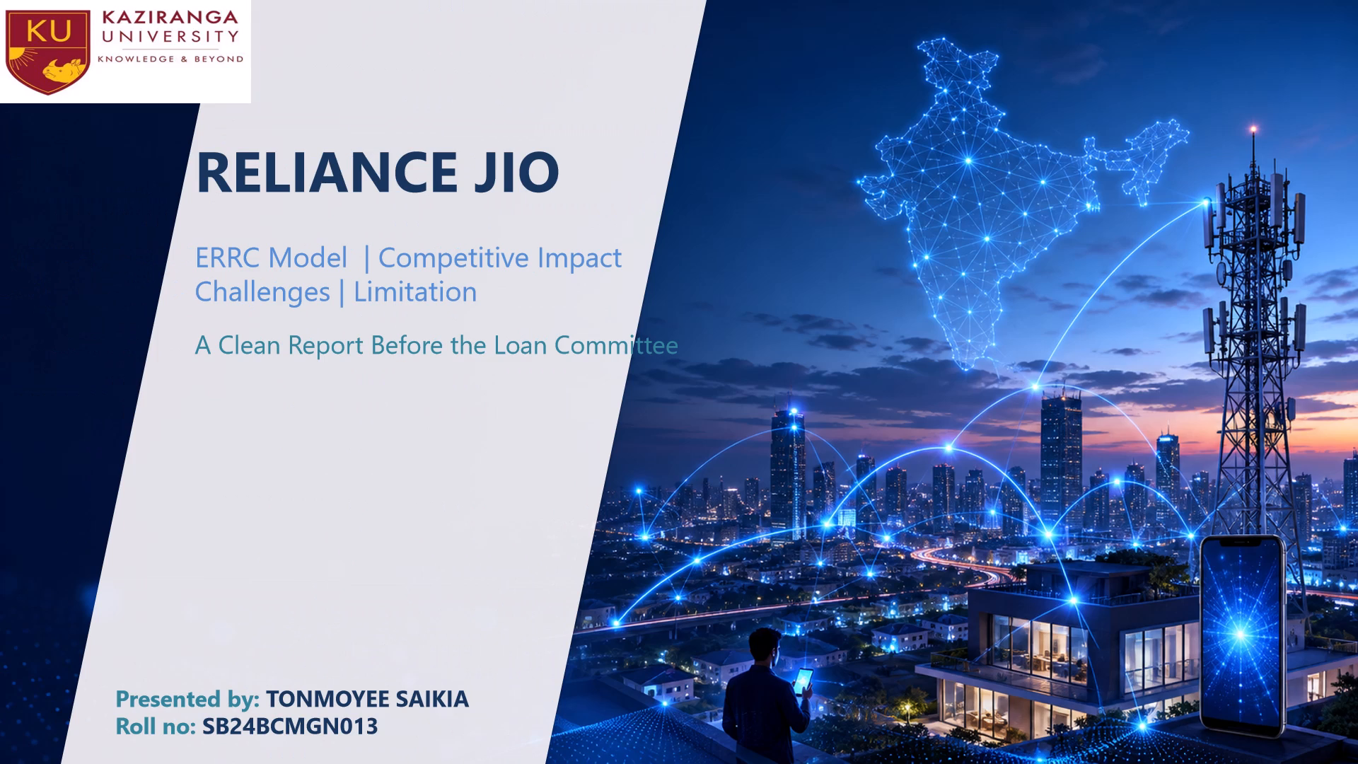
pyautogui.press('Escape')
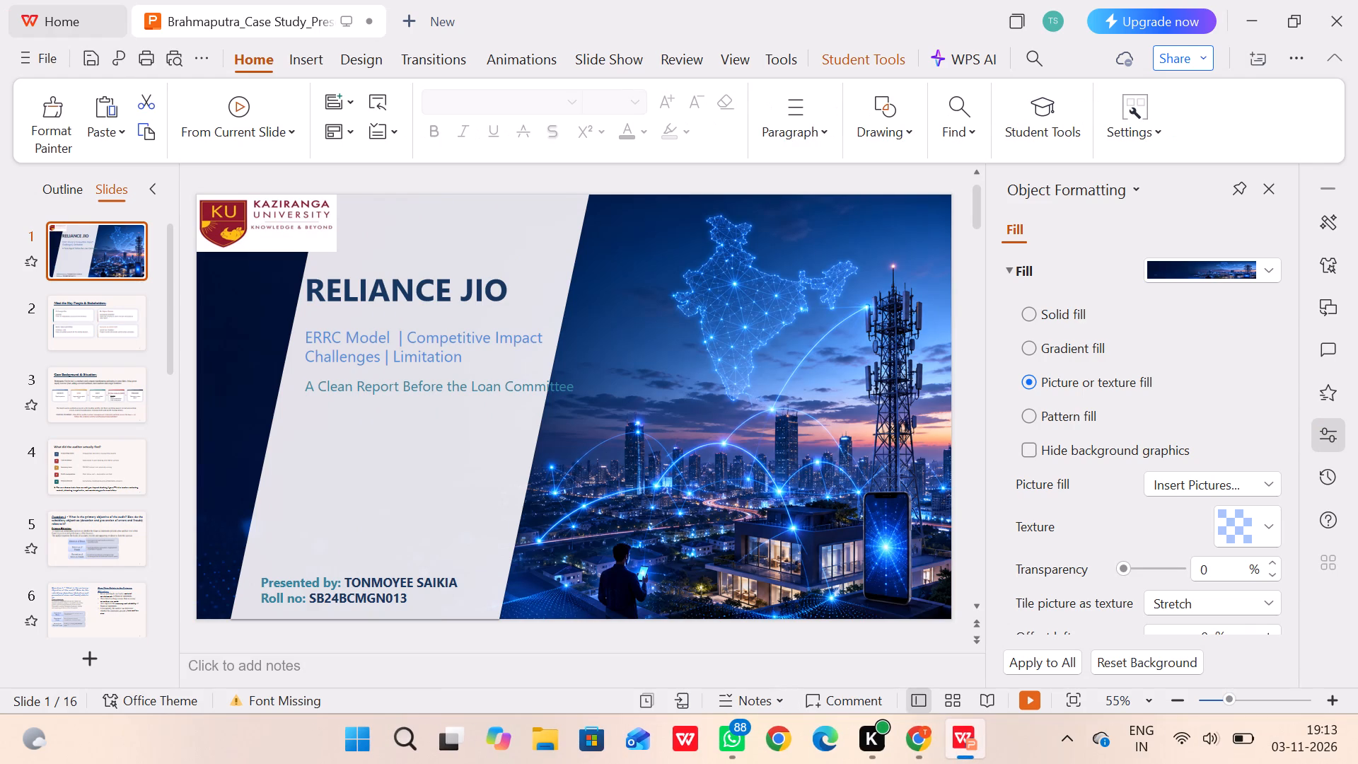
# Set the outline transparency of the title slide's slanted light panel to 0%, and close the formatting pane.
pyautogui.click(353, 470)
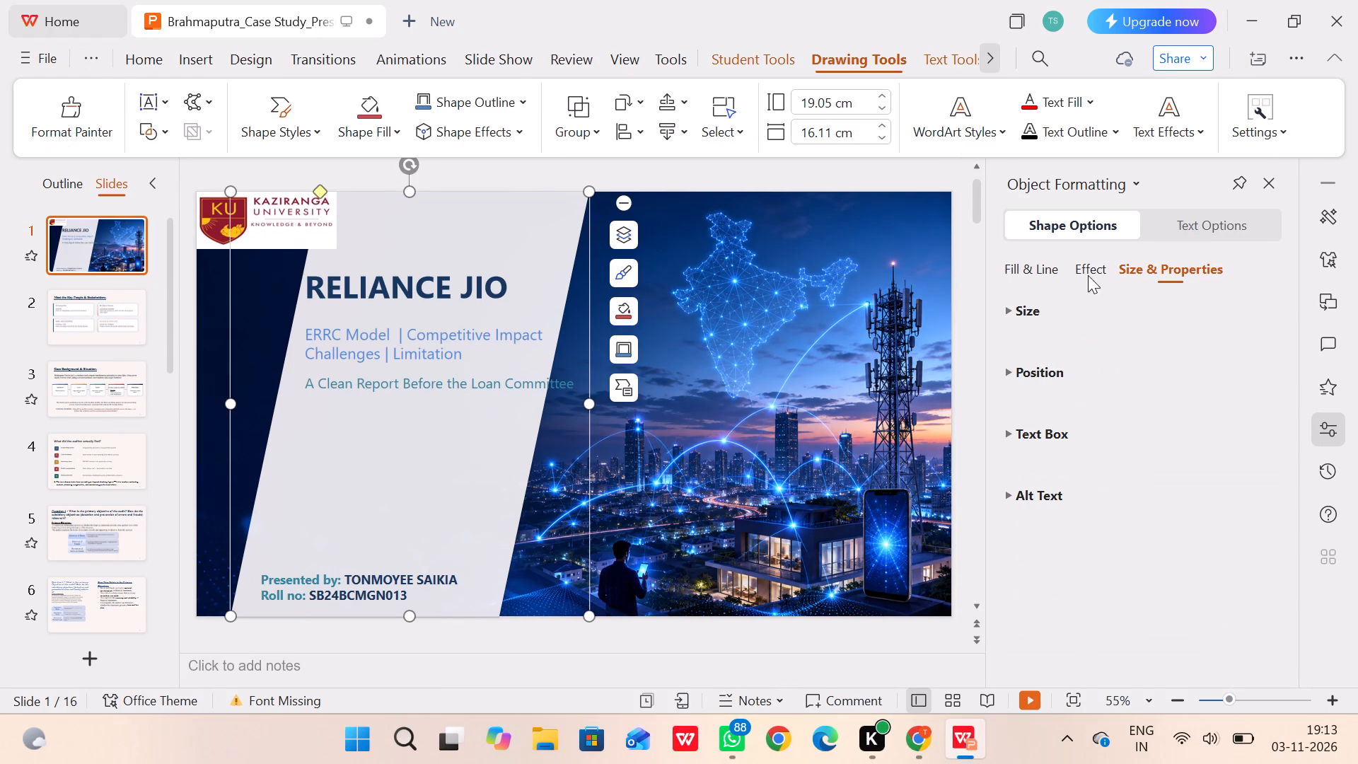
pyautogui.click(1028, 277)
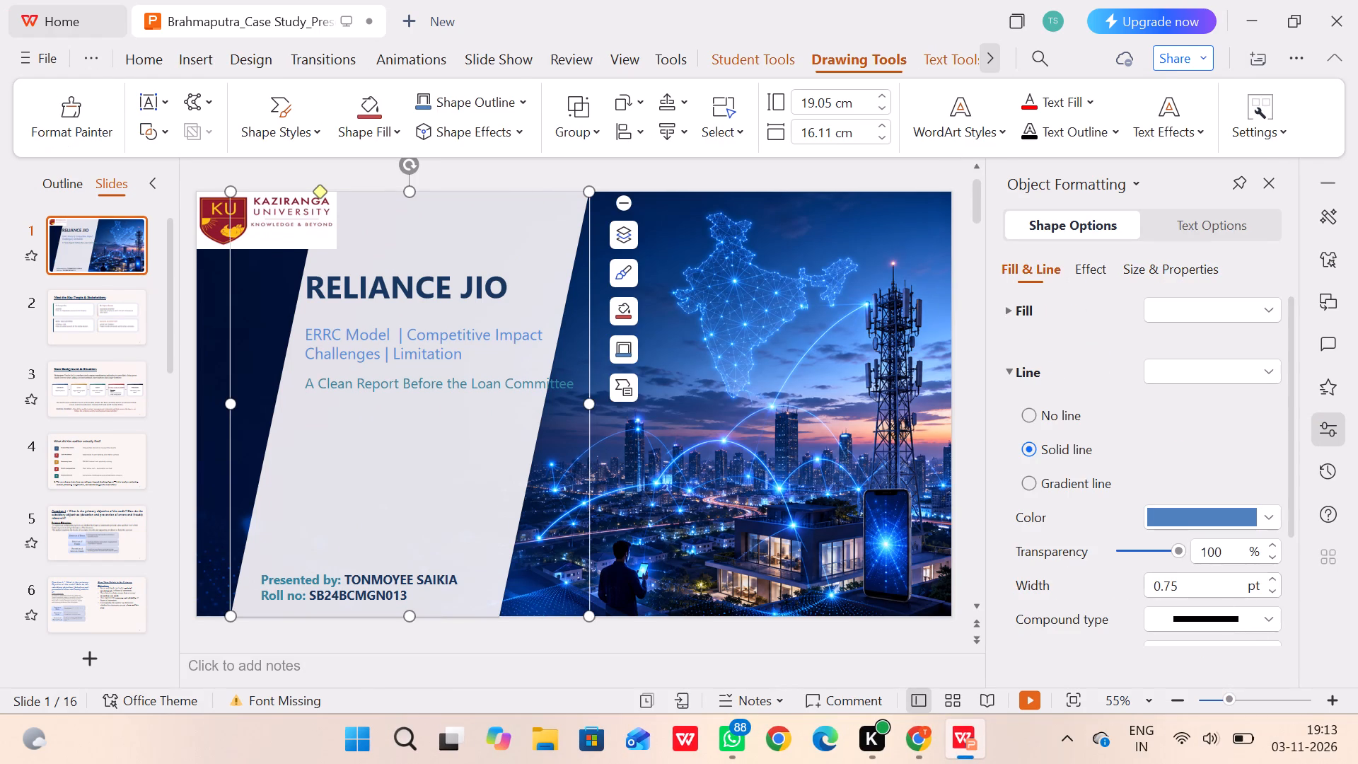
pyautogui.moveTo(1180, 548); pyautogui.dragTo(1101, 550)
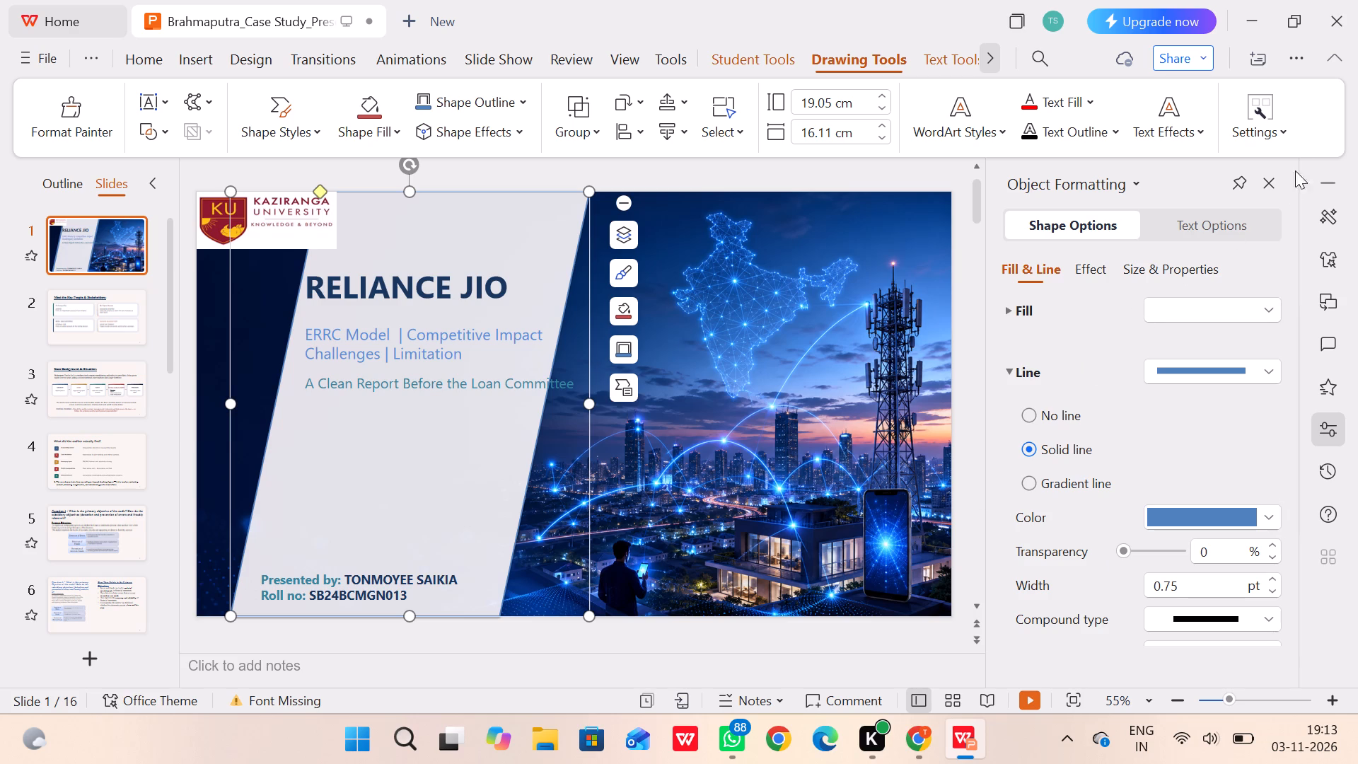
pyautogui.click(1265, 185)
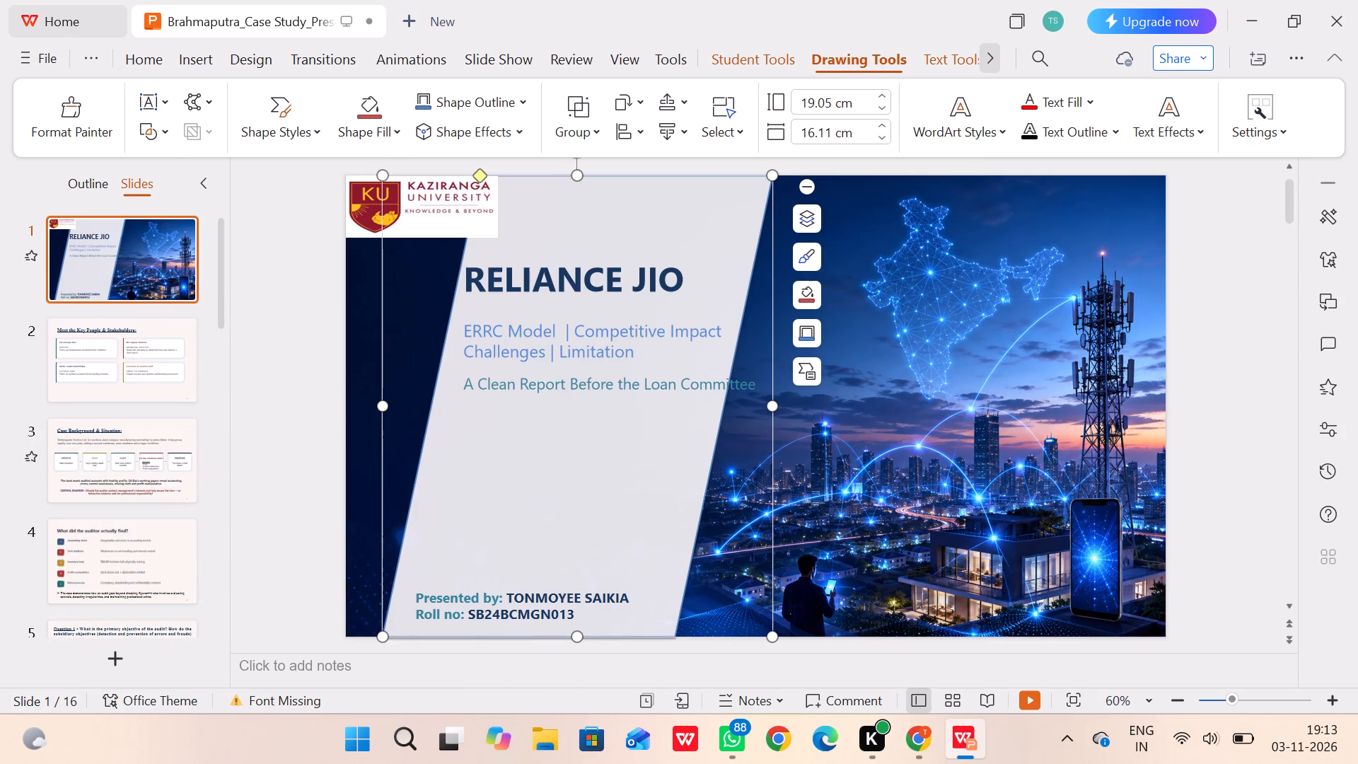
# Preview the slide show from the title slide to the "Case Background & Situation" slide, and return to editing.
pyautogui.doubleClick(577, 480)
pyautogui.click(115, 229)
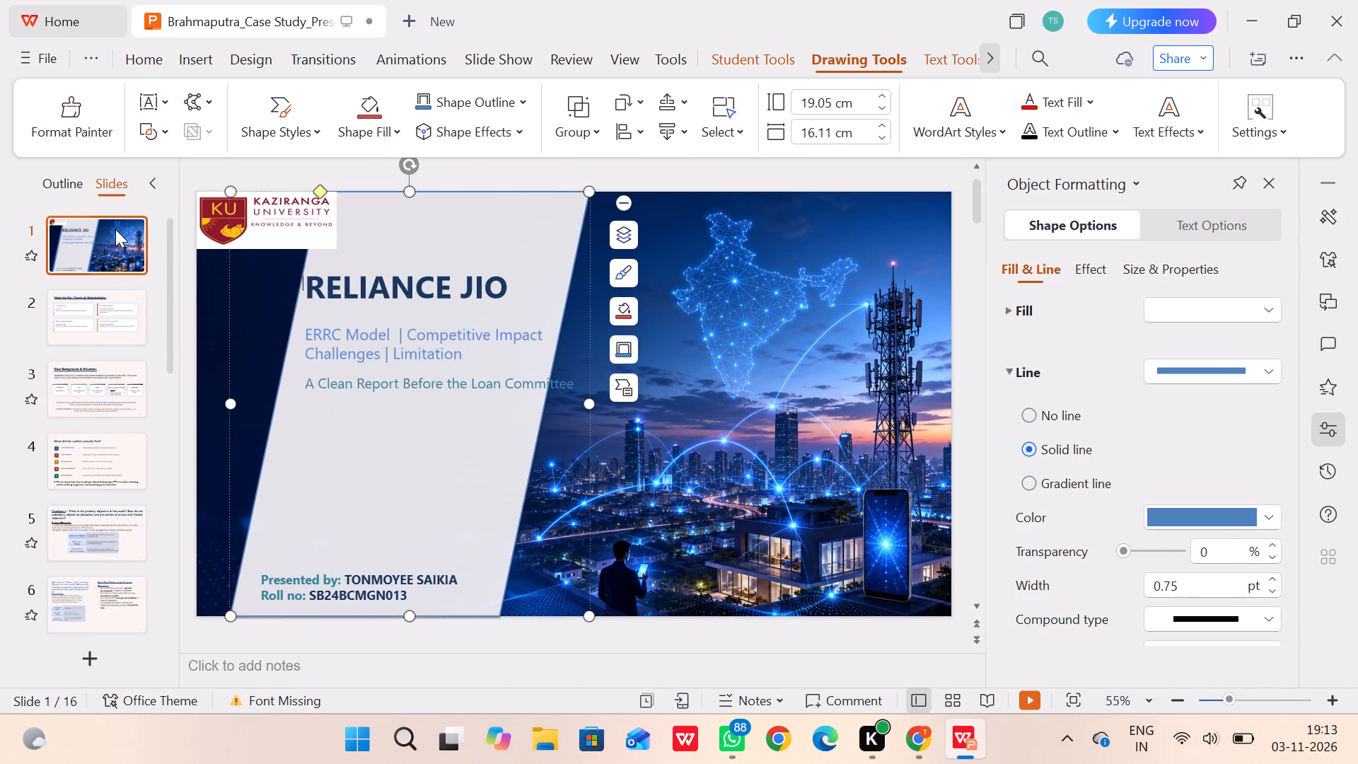
pyautogui.click(115, 229)
pyautogui.doubleClick(110, 243)
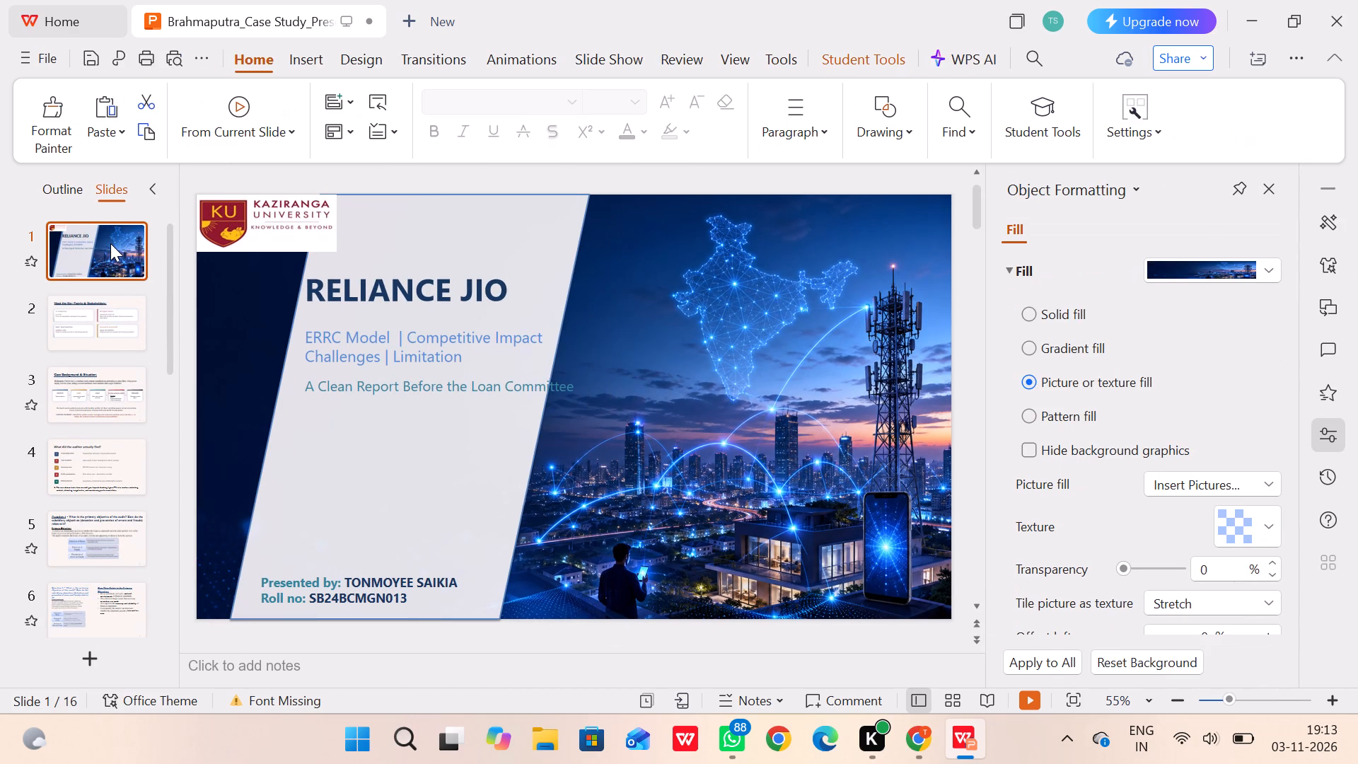
pyautogui.press('Right')
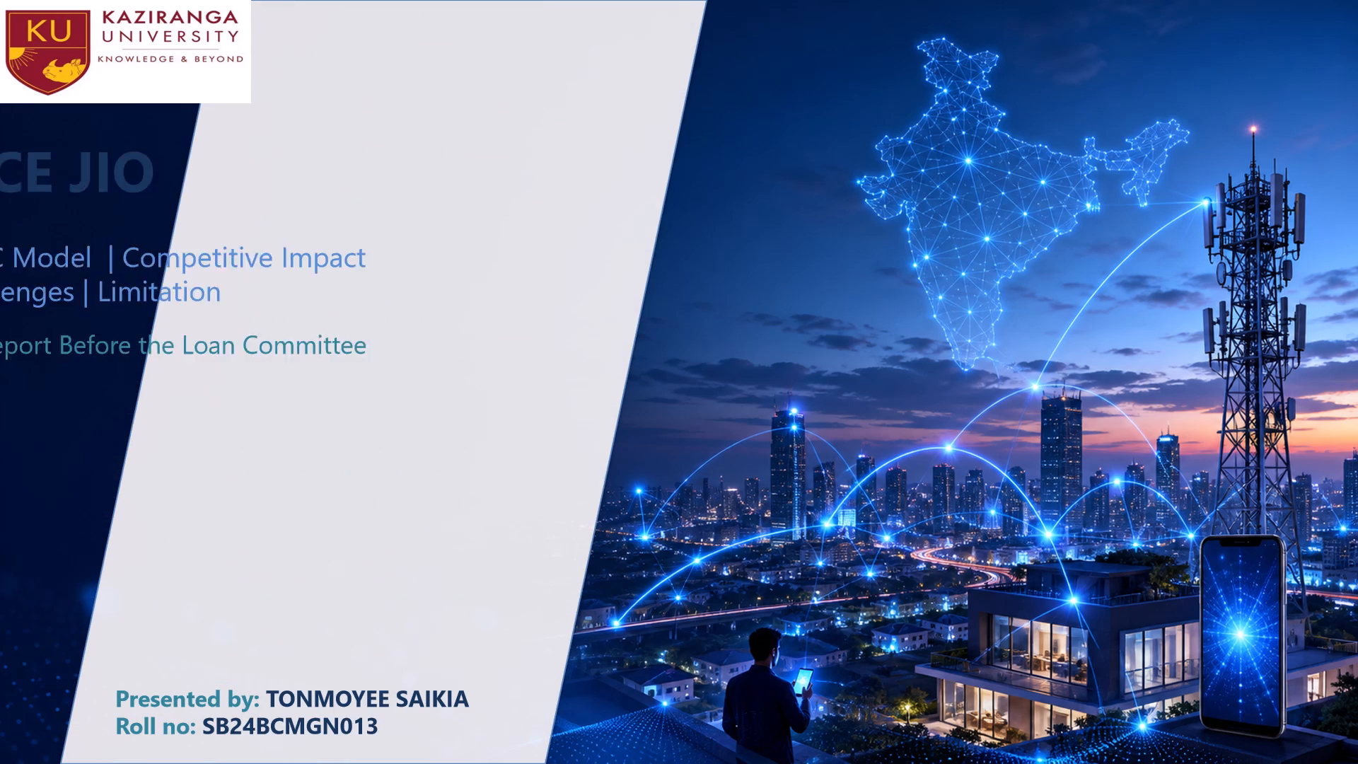
pyautogui.press('Right')
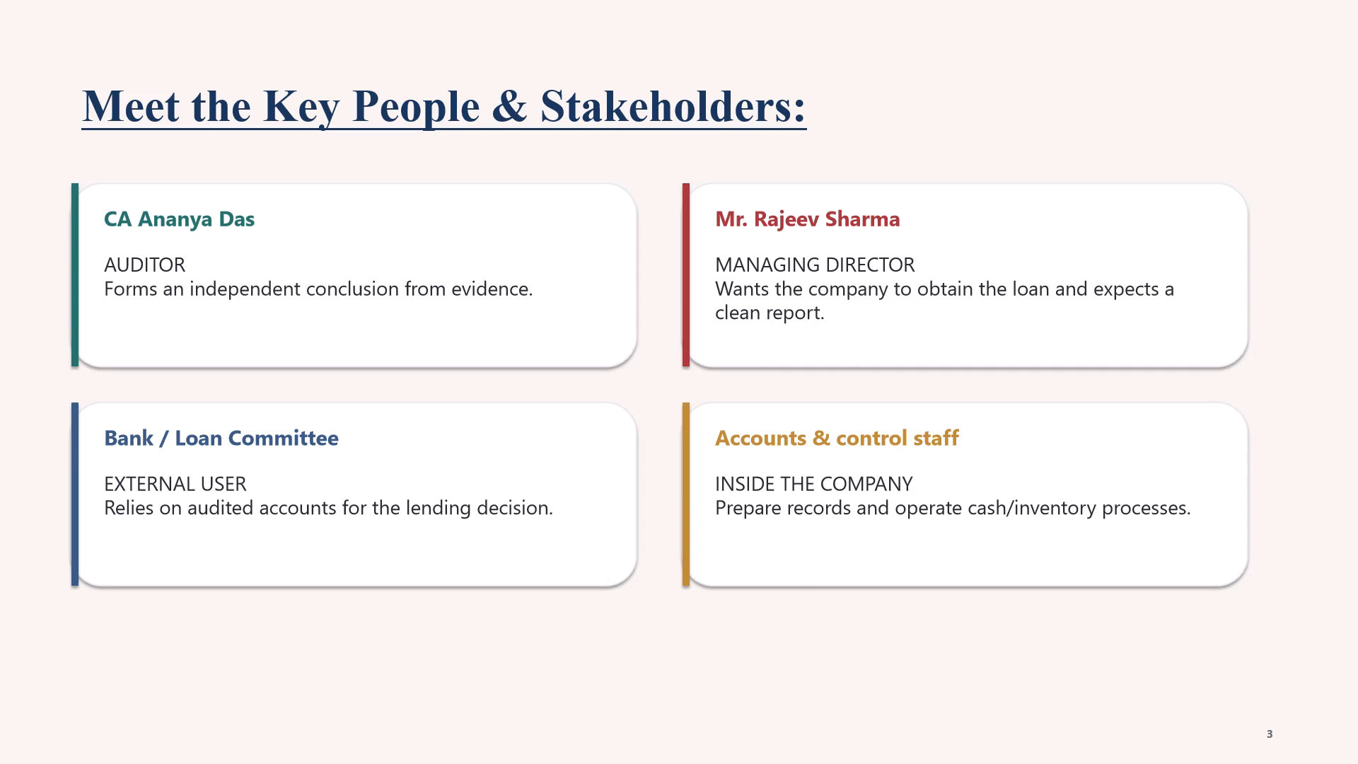
pyautogui.press('Right')
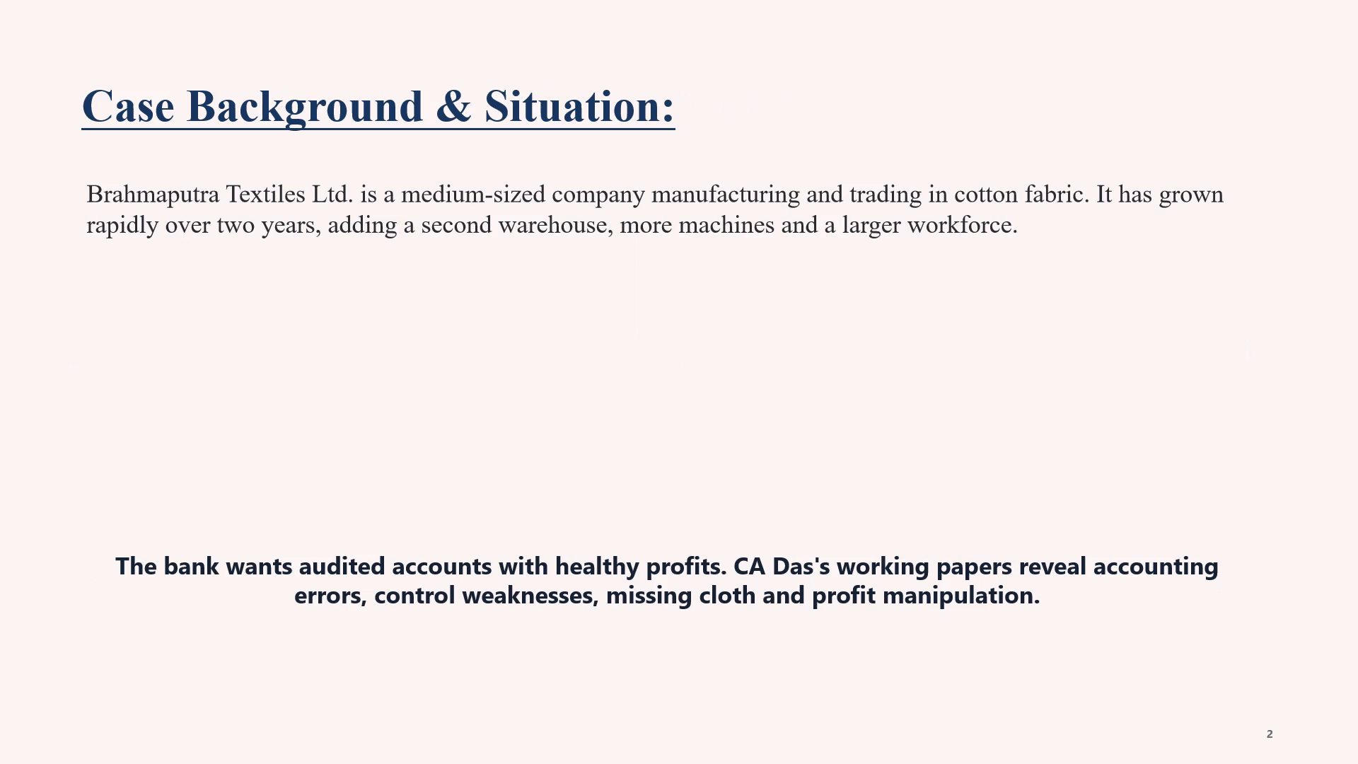
pyautogui.press('Escape')
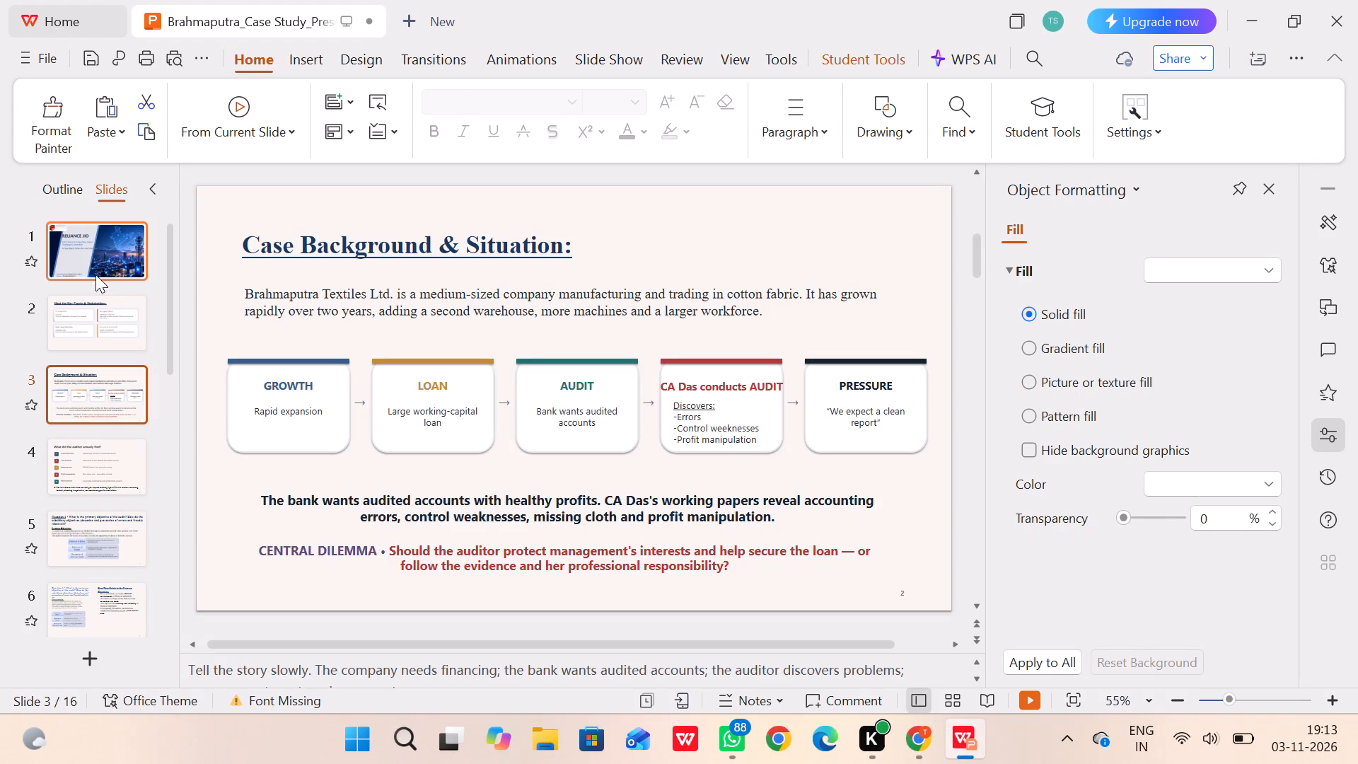
# Preview the slide show from the title slide through the question slides to the closing "THANK YOU" slide, and return to editing.
pyautogui.doubleClick(95, 315)
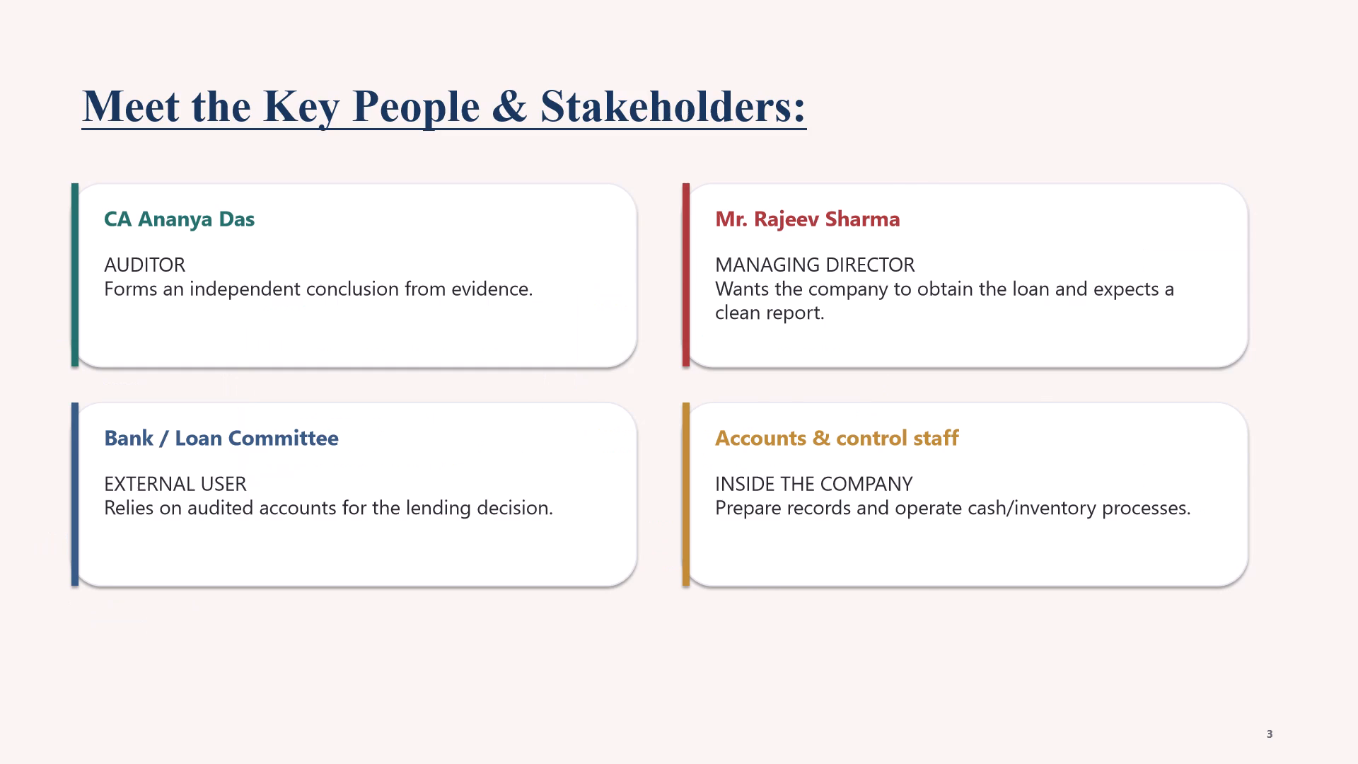
pyautogui.press('Left')
pyautogui.press('Right')
pyautogui.press('Right')
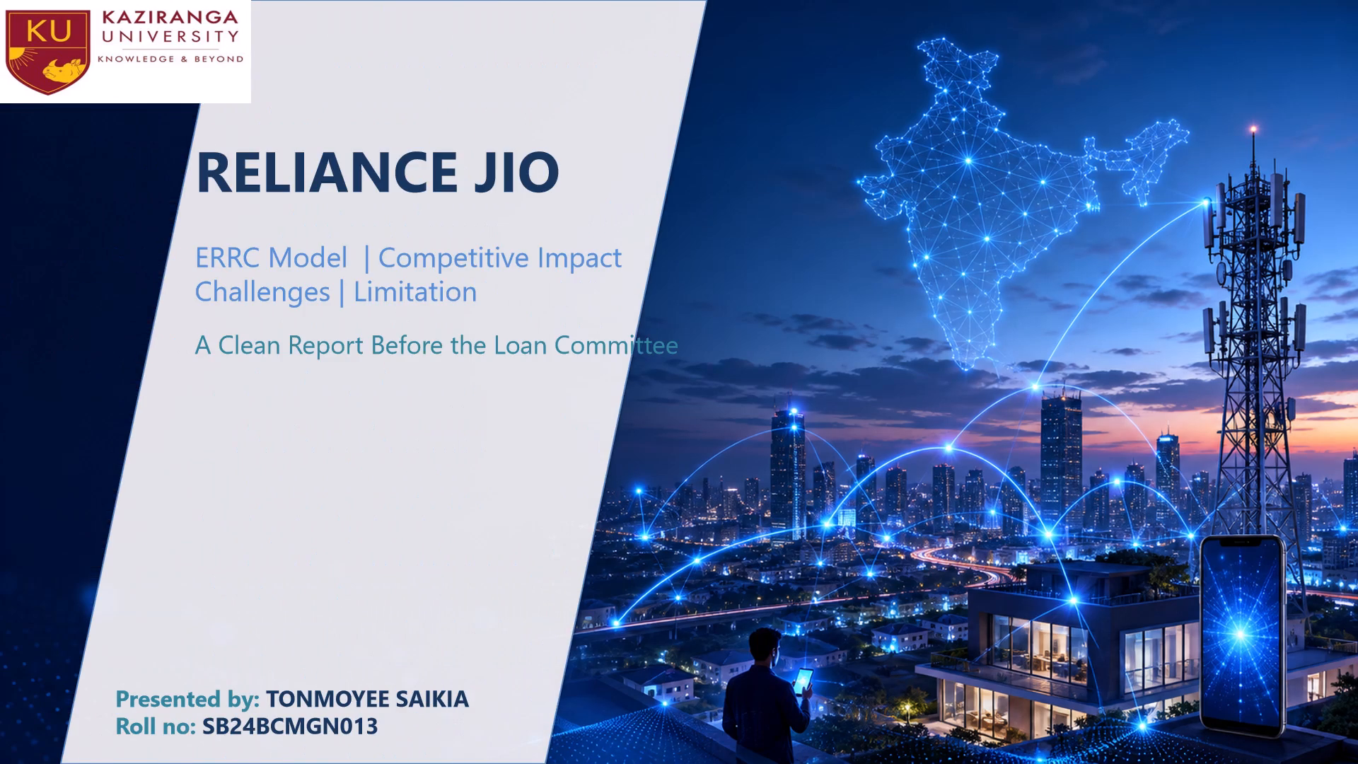
pyautogui.press('Right')
pyautogui.press('Right')
pyautogui.press('Right')
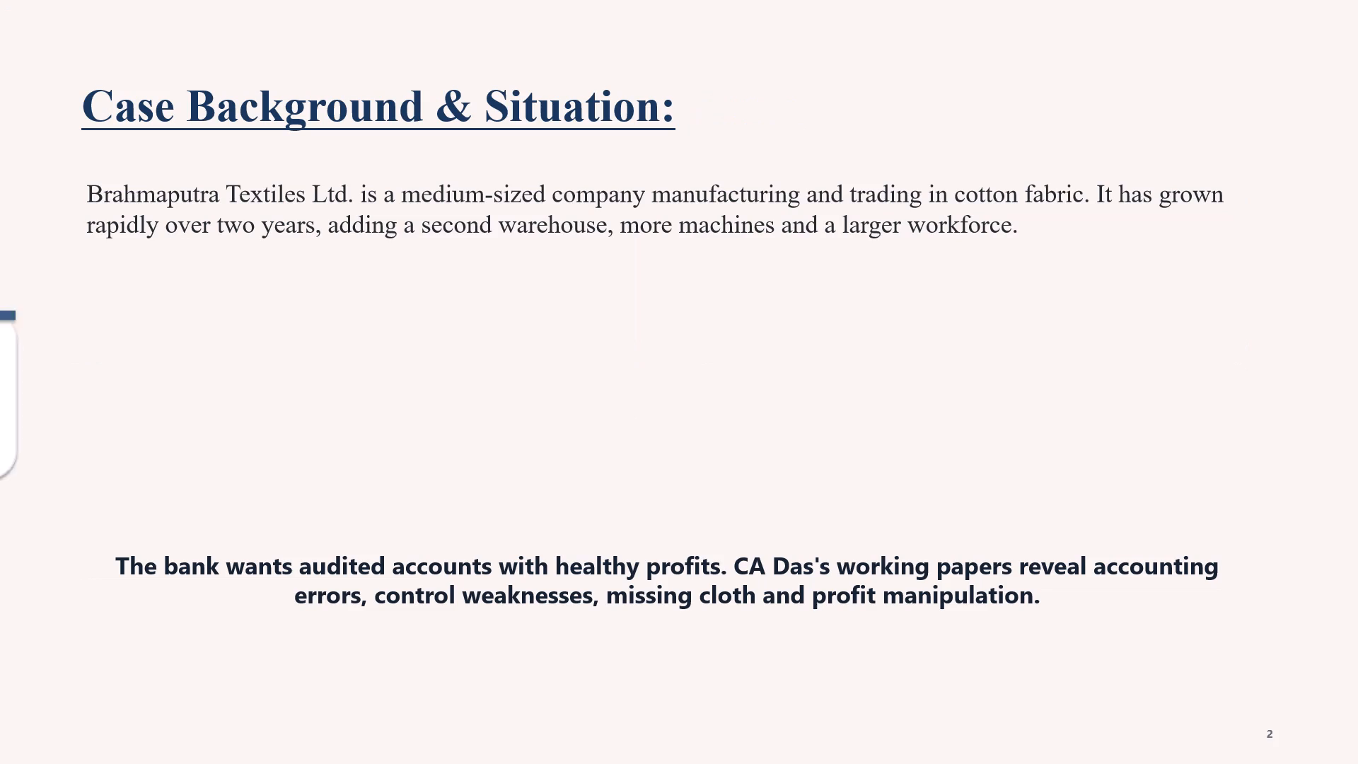
pyautogui.press('Right')
pyautogui.press('Right')
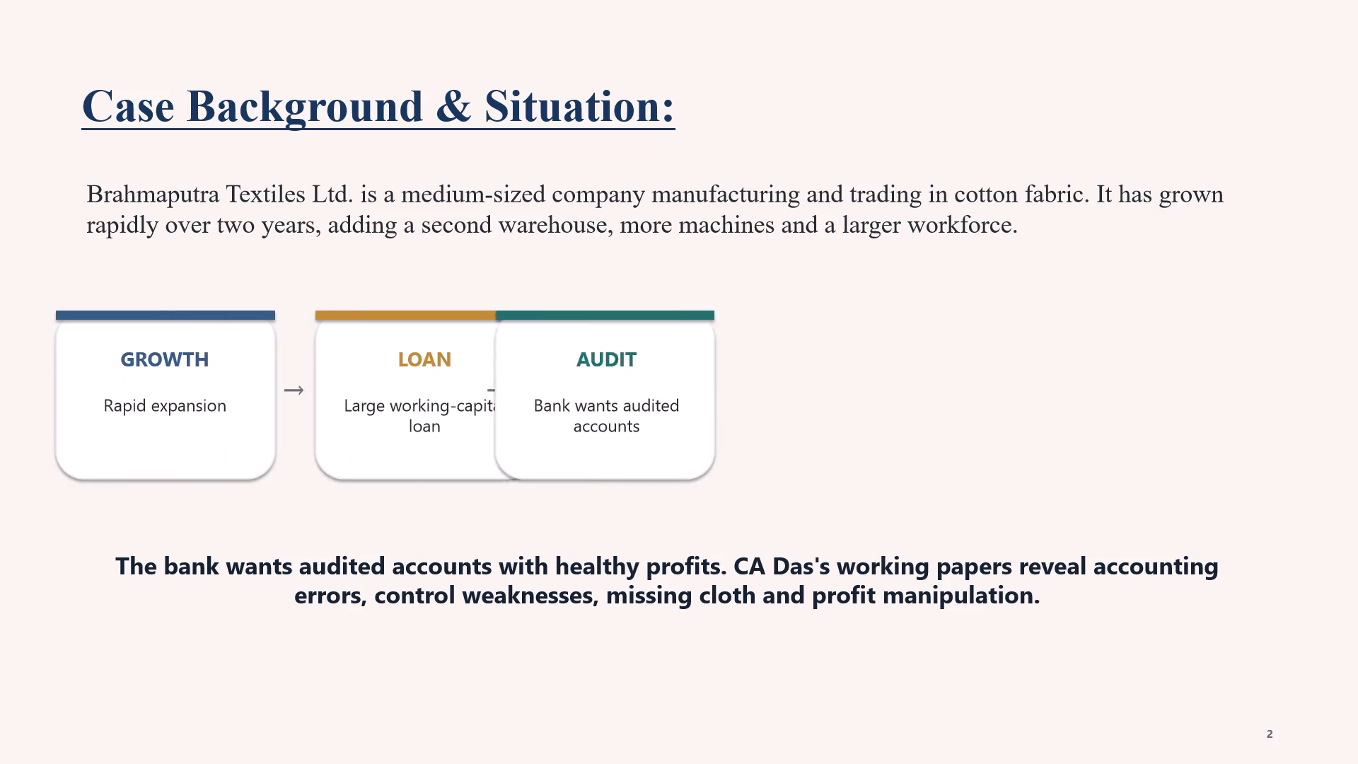
pyautogui.press('Right')
pyautogui.press('Right')
pyautogui.press('Right')
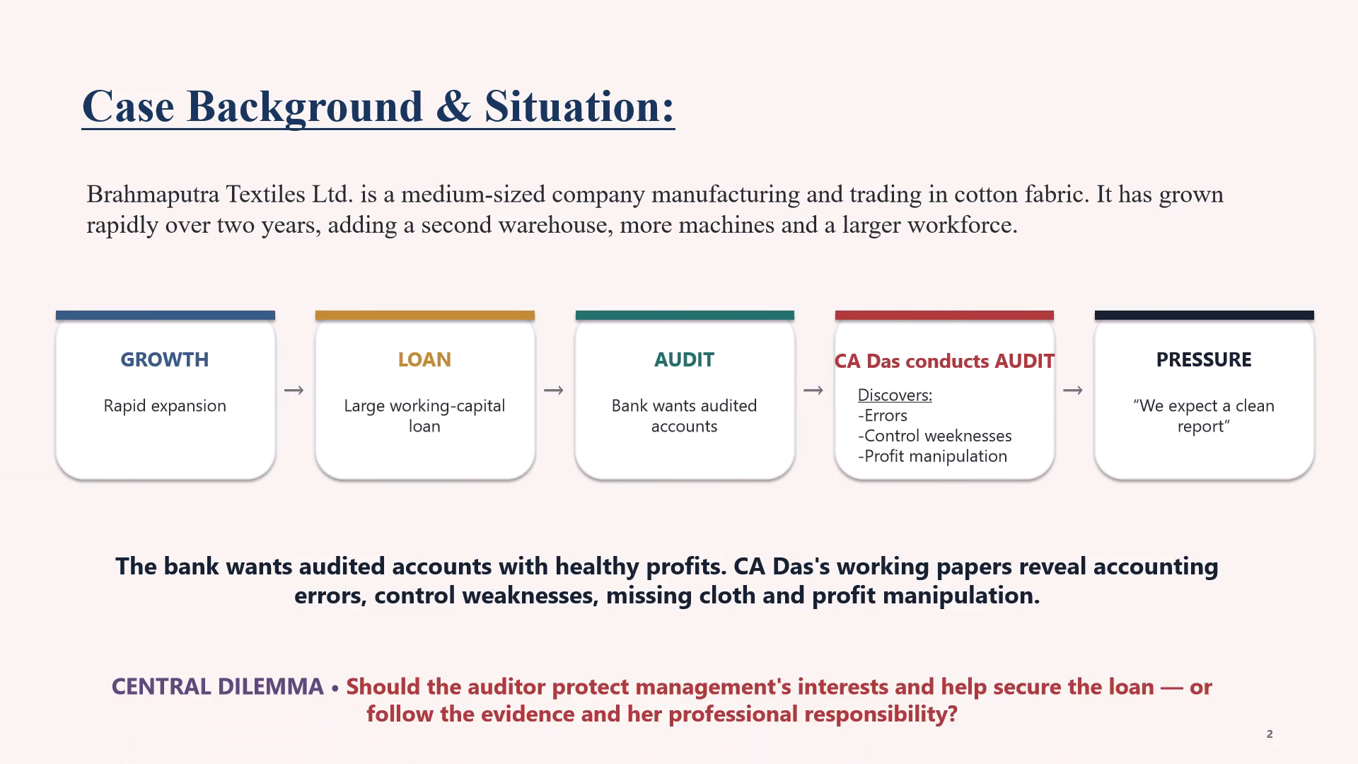
pyautogui.press('Right')
pyautogui.press('Right')
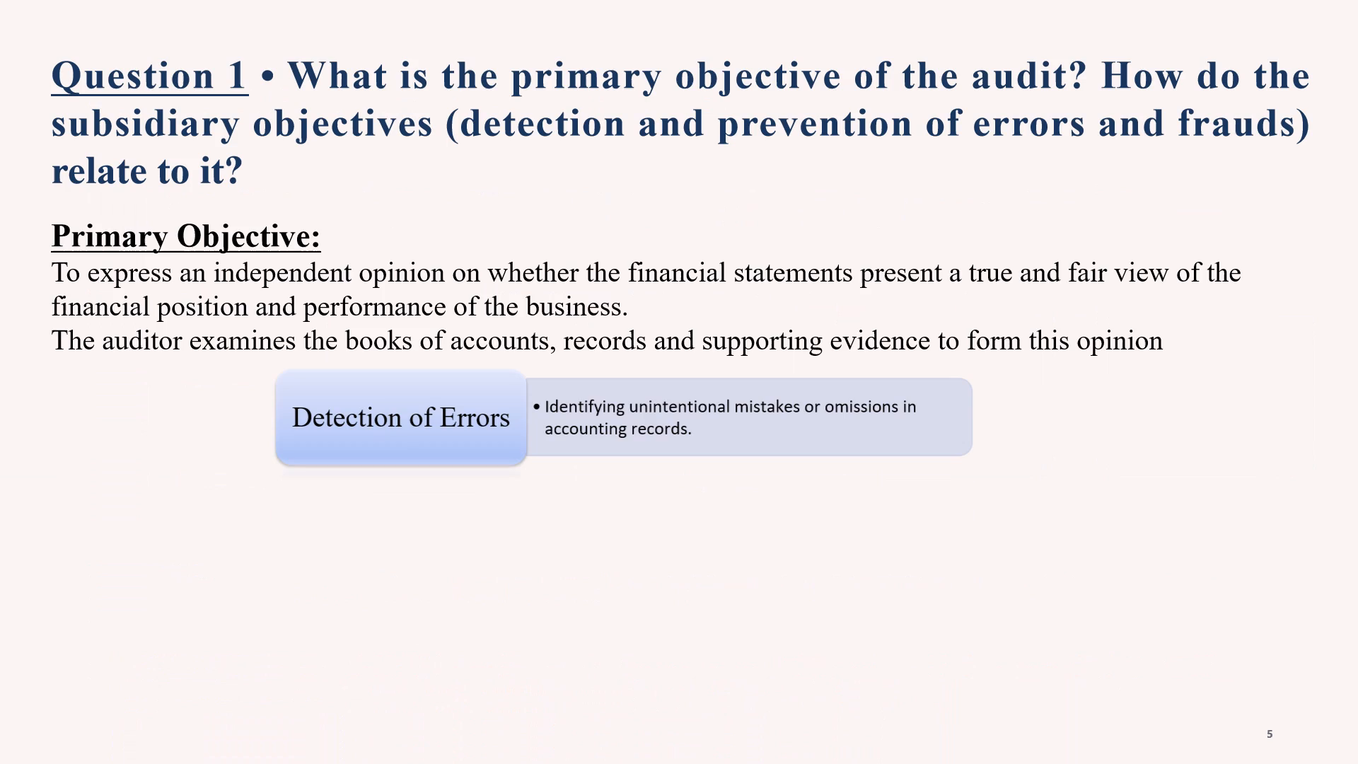
pyautogui.press('Right')
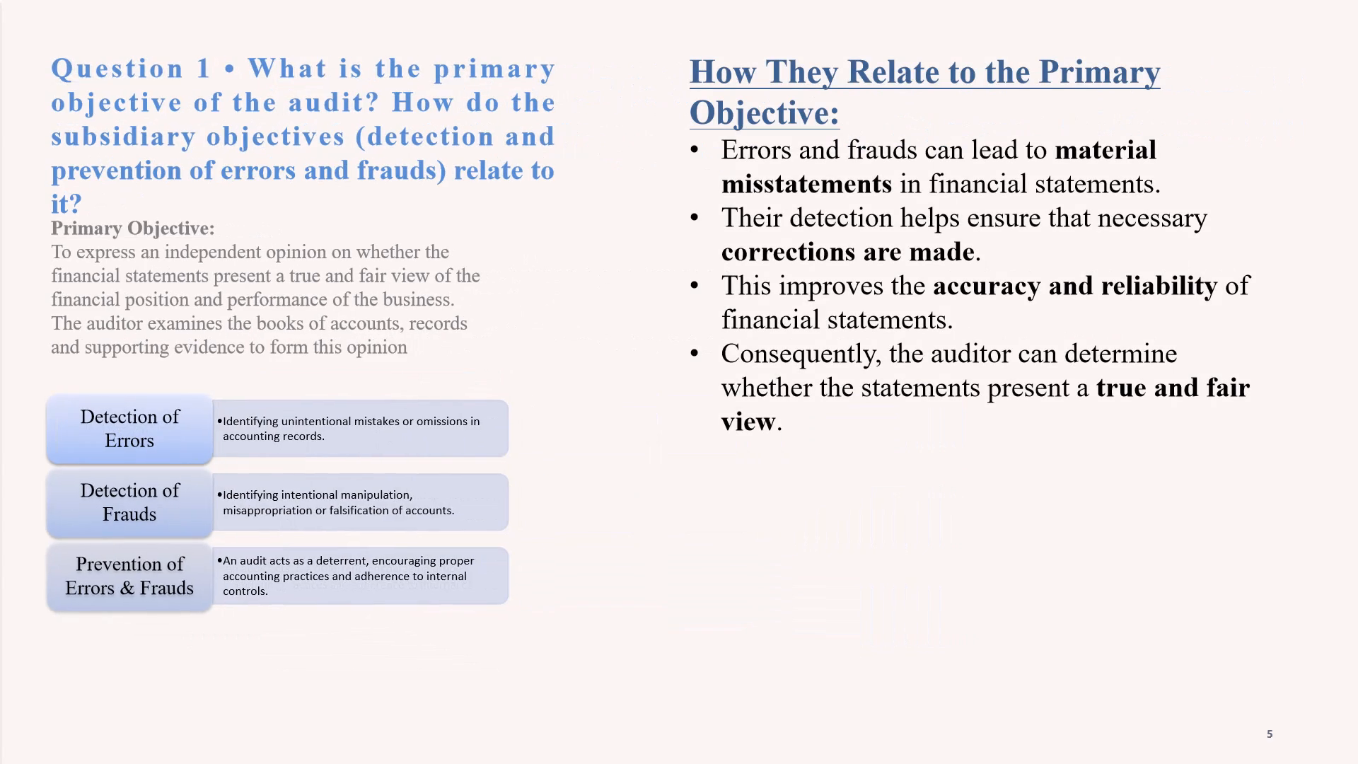
pyautogui.press('Right')
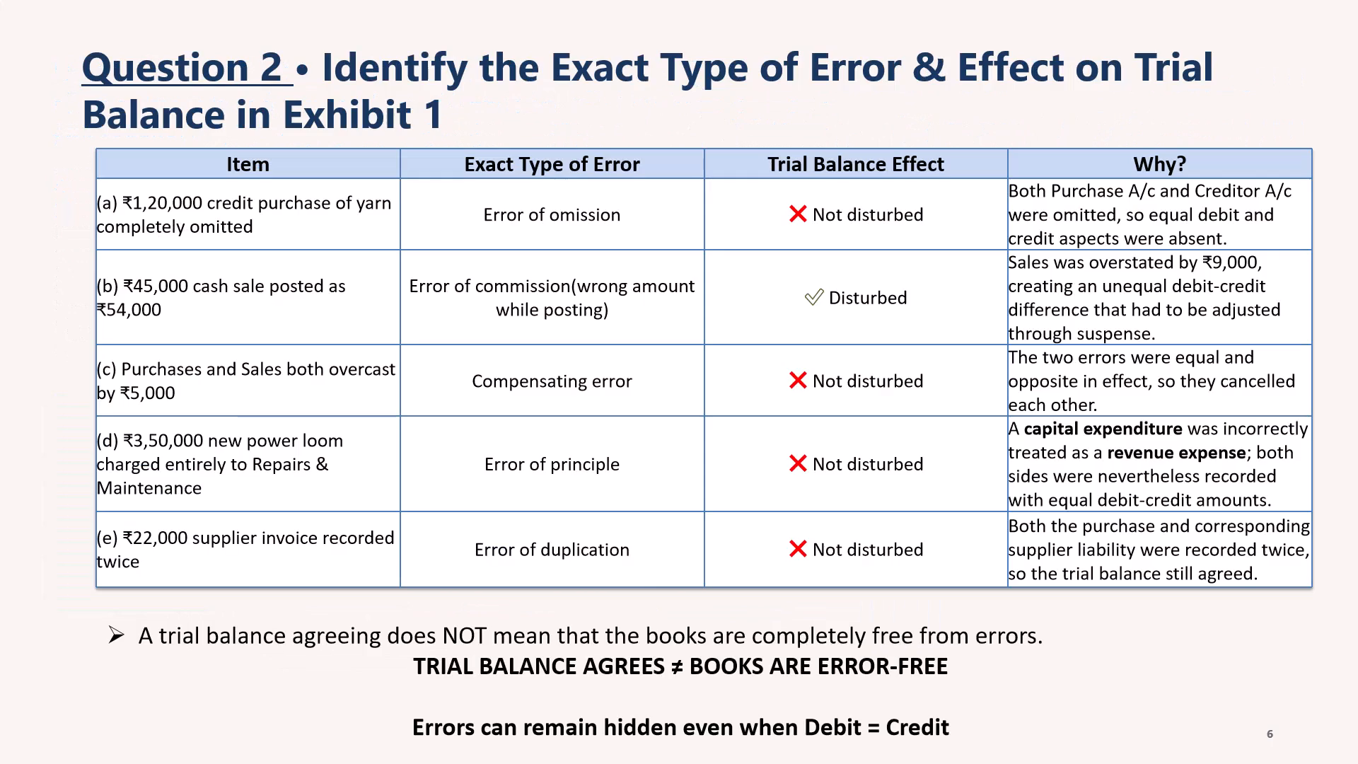
pyautogui.press('Right')
pyautogui.press('Right')
pyautogui.press('Right')
pyautogui.press('Right')
pyautogui.press('Right')
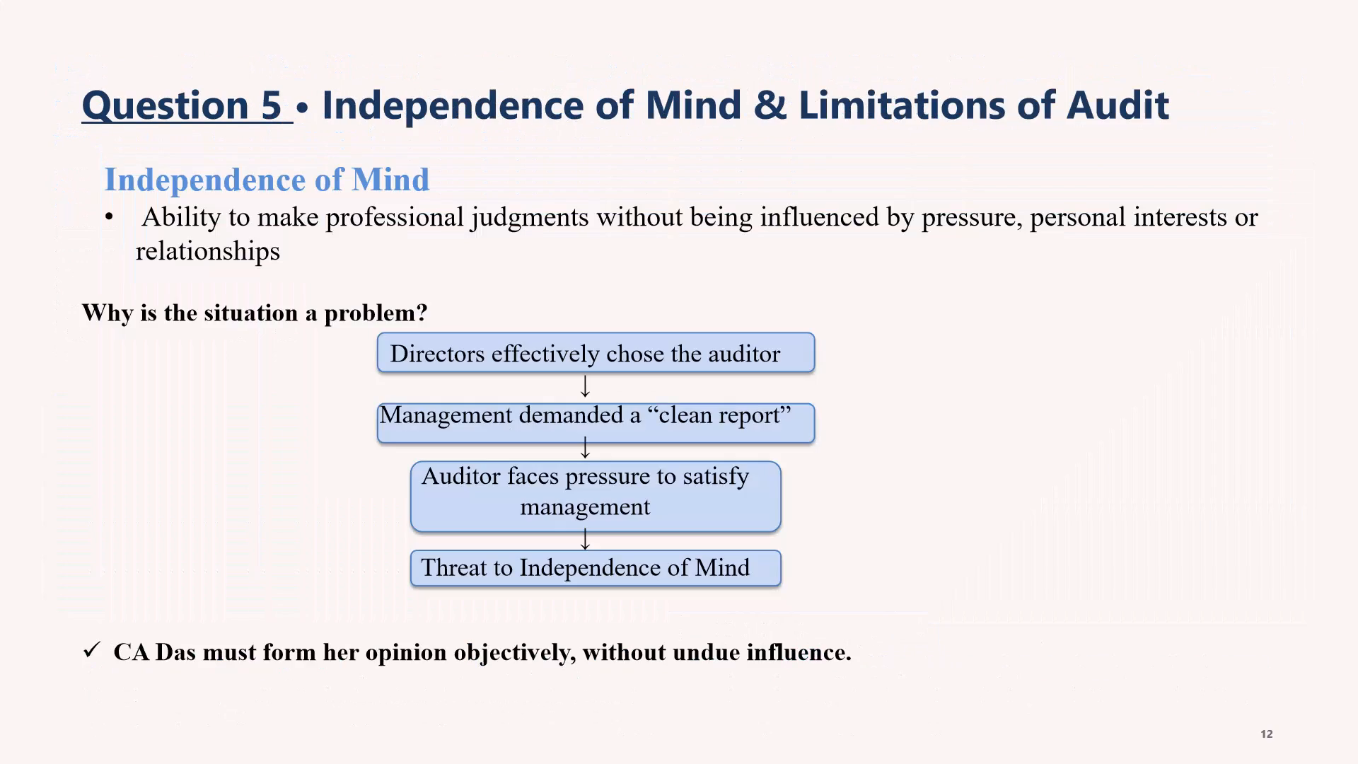
pyautogui.press('Right')
pyautogui.press('Right')
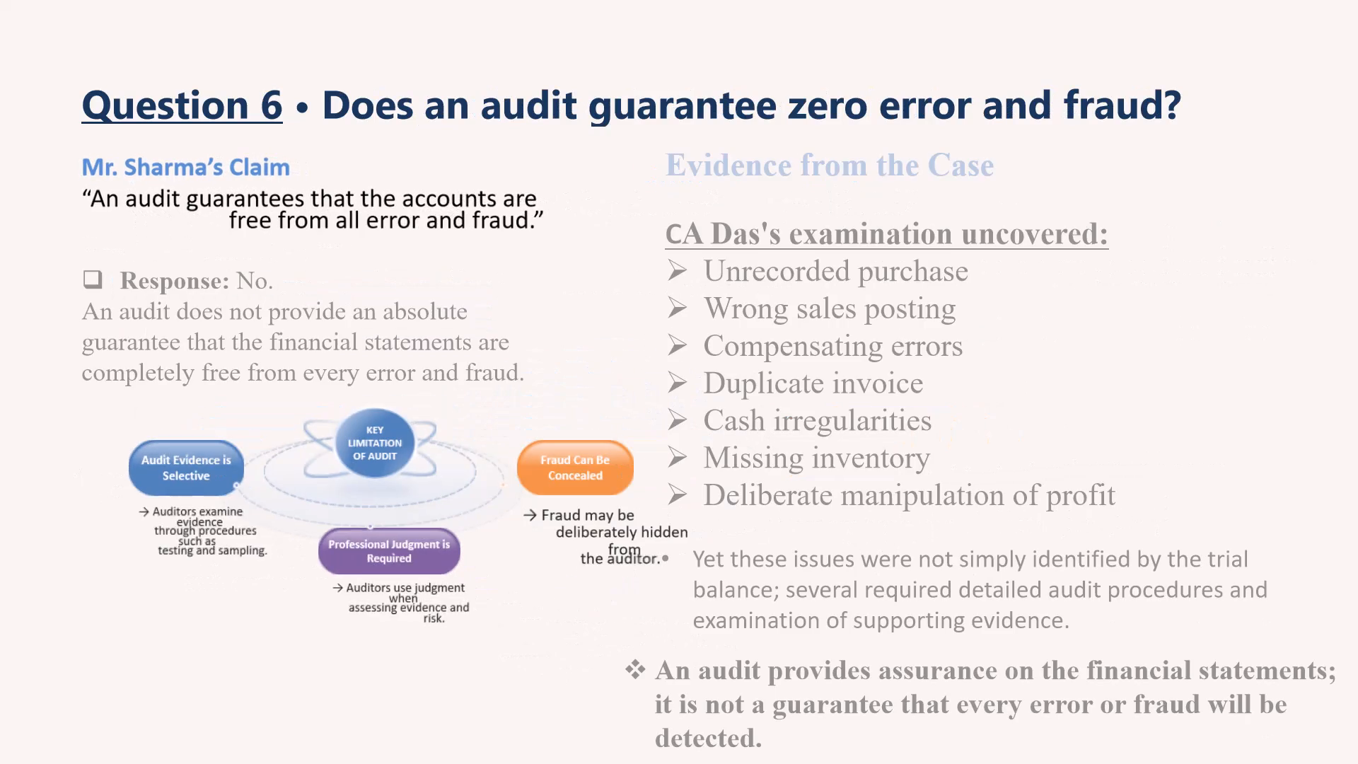
pyautogui.press('Right')
pyautogui.press('Right')
pyautogui.press('Right')
pyautogui.press('Right')
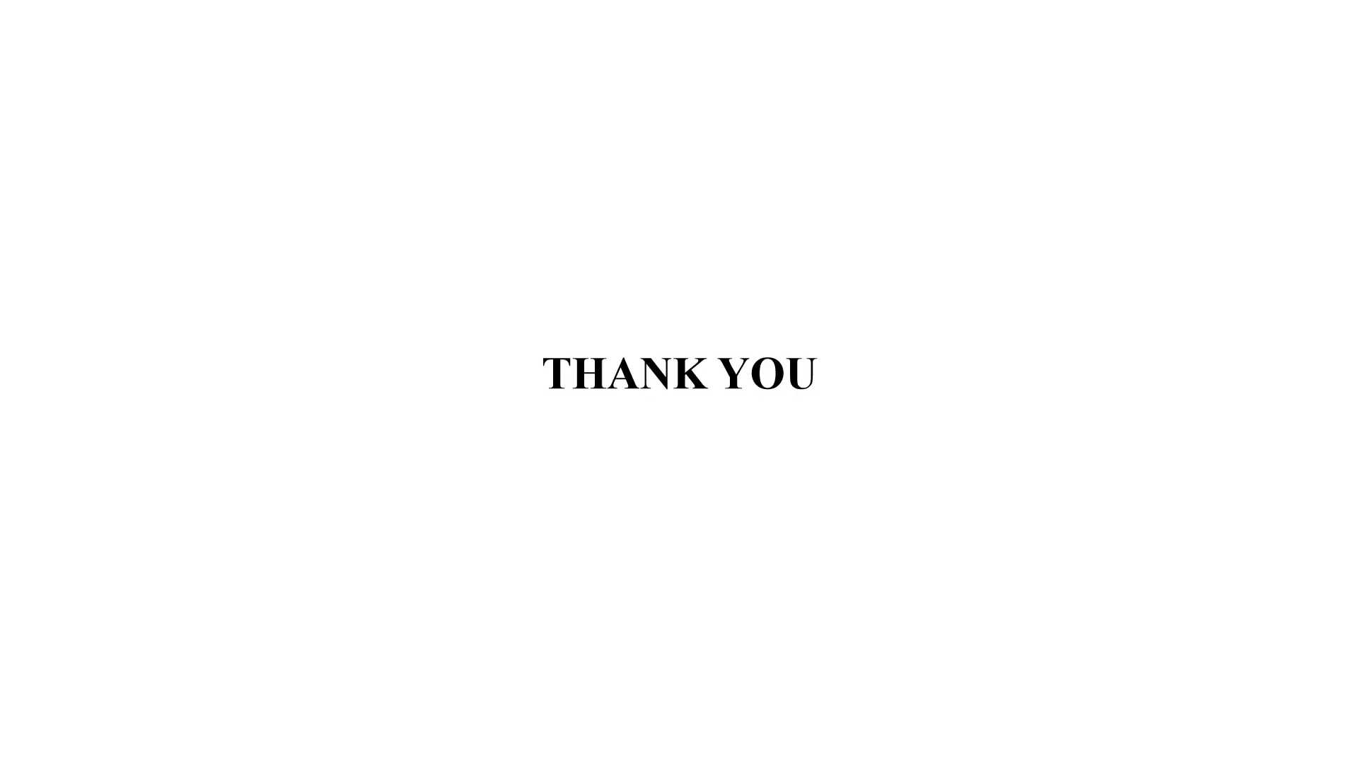
pyautogui.press('Escape')
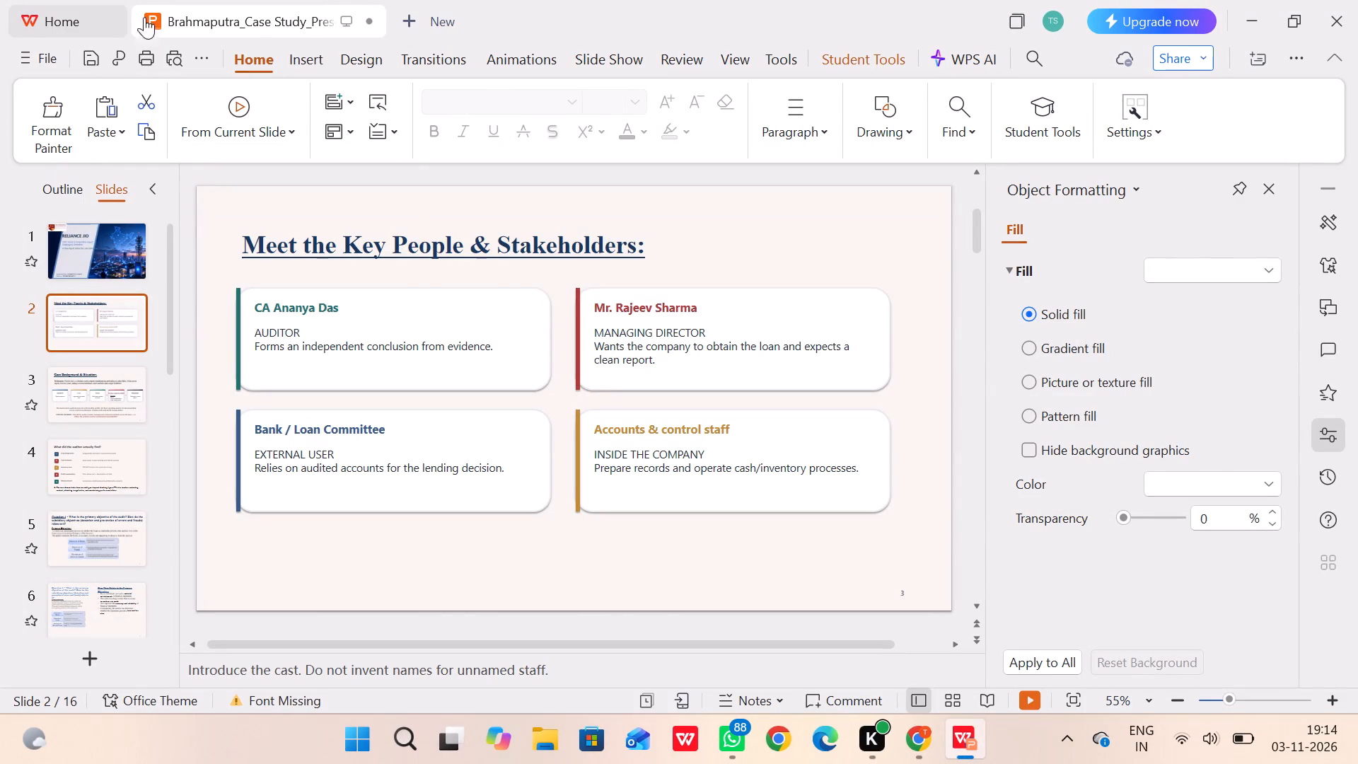
# Open the recent SEBI and RBI corporate governance presentation and preview its title and introduction slides in slide show mode.
pyautogui.click(120, 14)
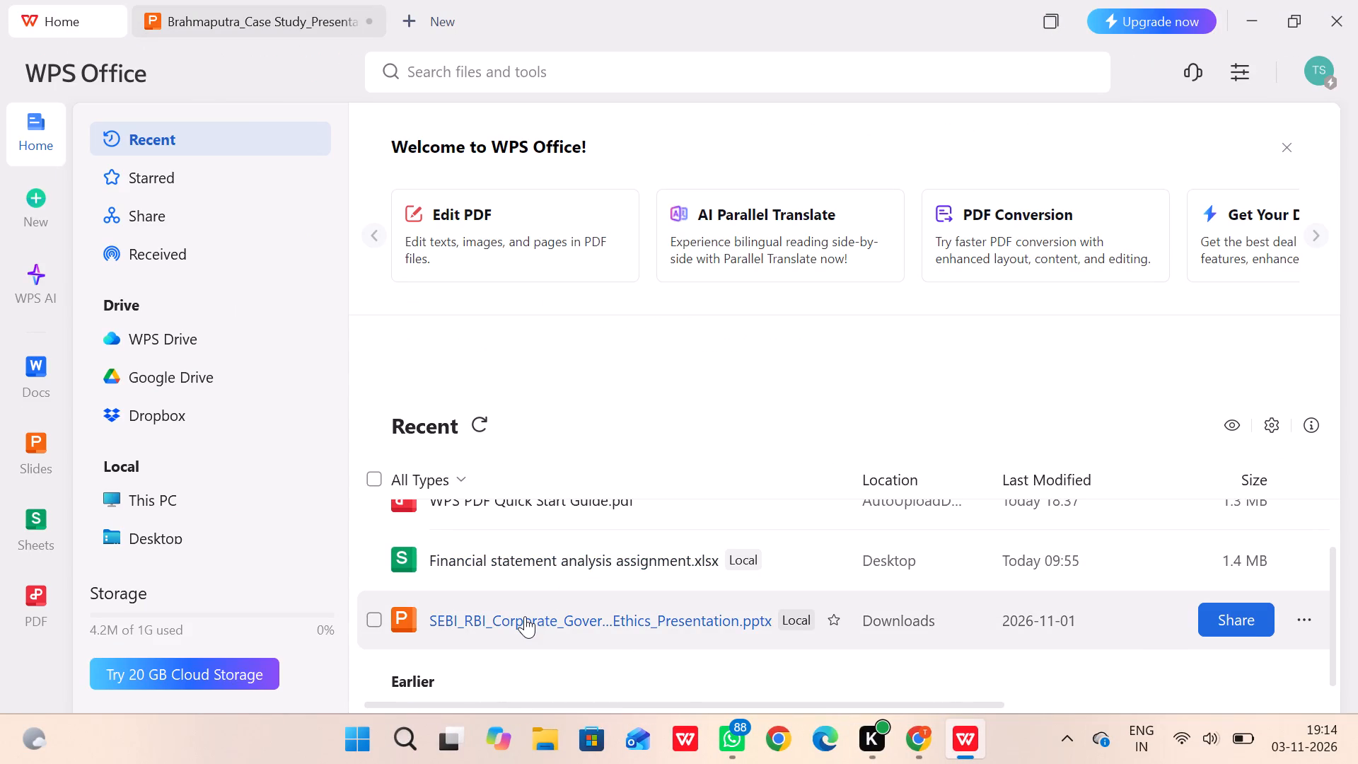
pyautogui.doubleClick(525, 616)
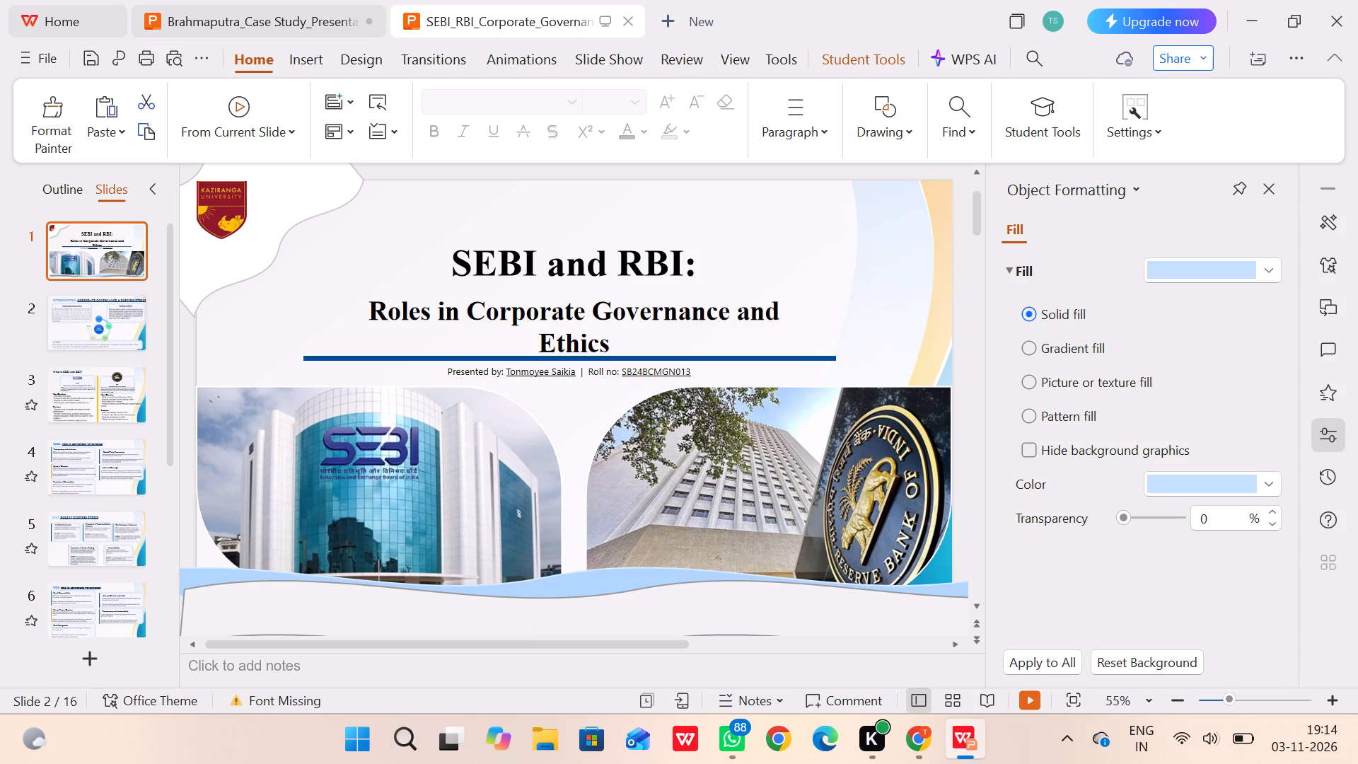
pyautogui.doubleClick(111, 255)
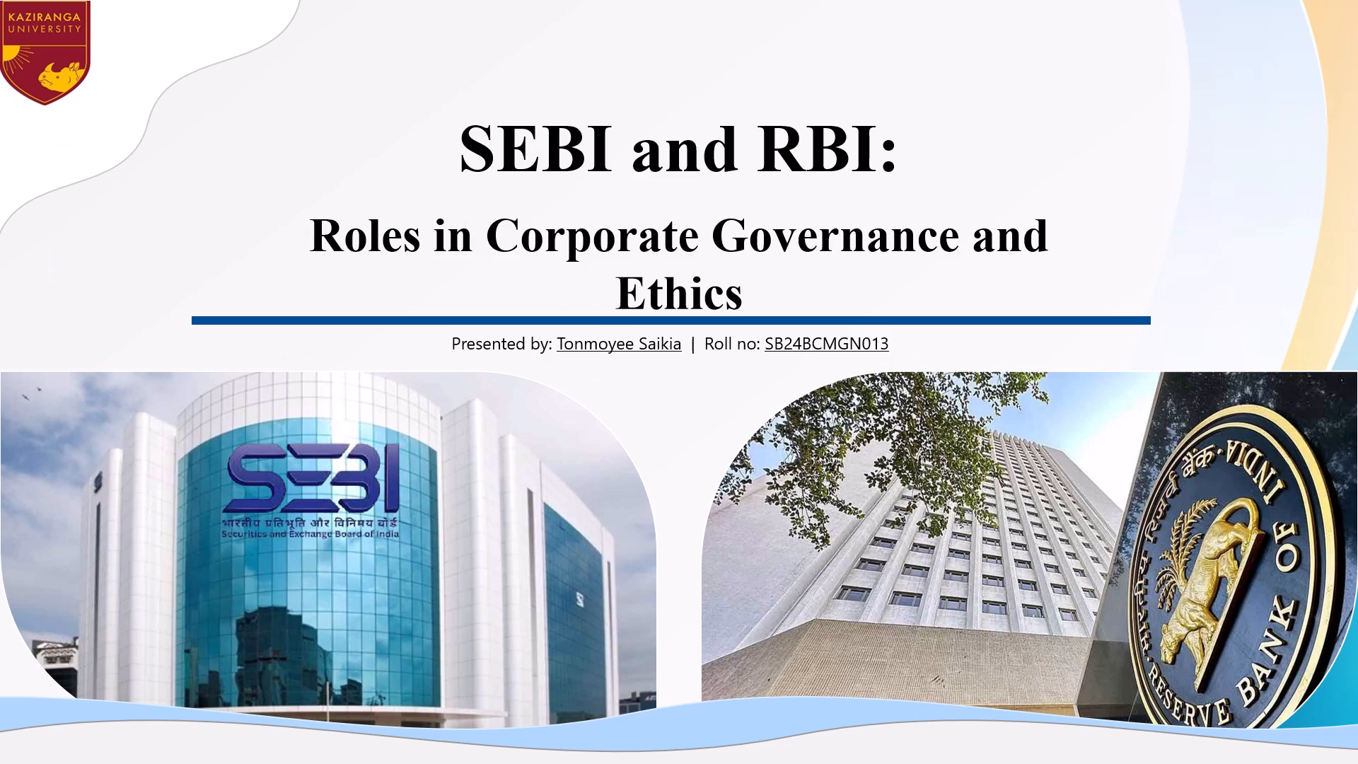
pyautogui.press('Right')
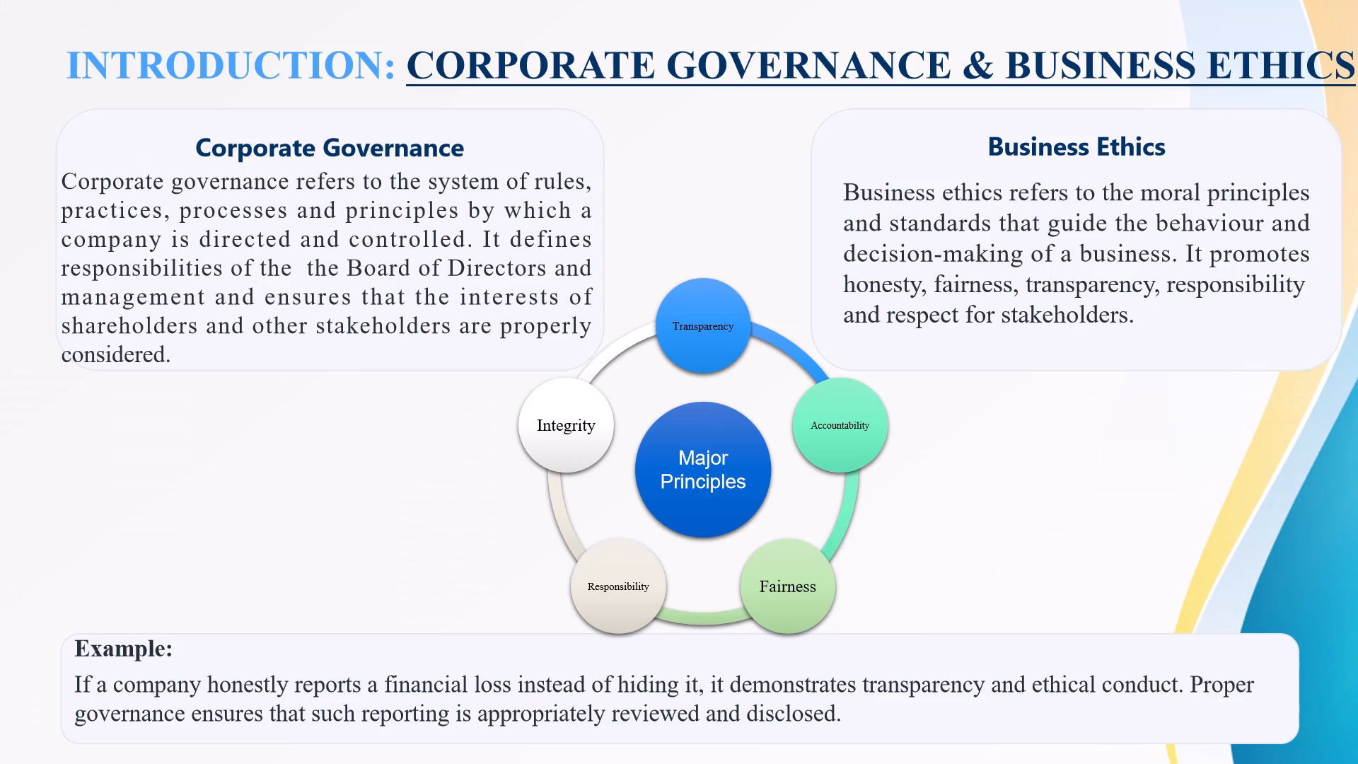
pyautogui.press('Left')
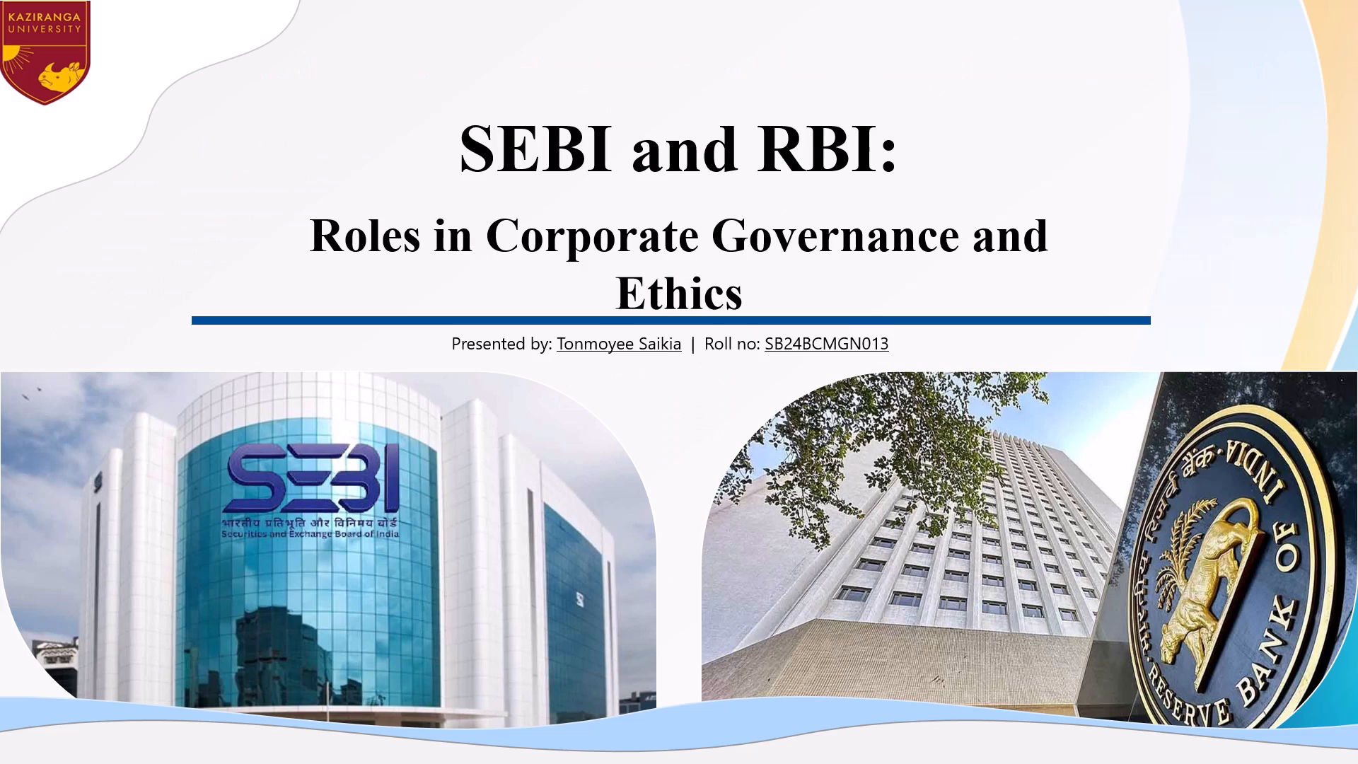
pyautogui.press('Right')
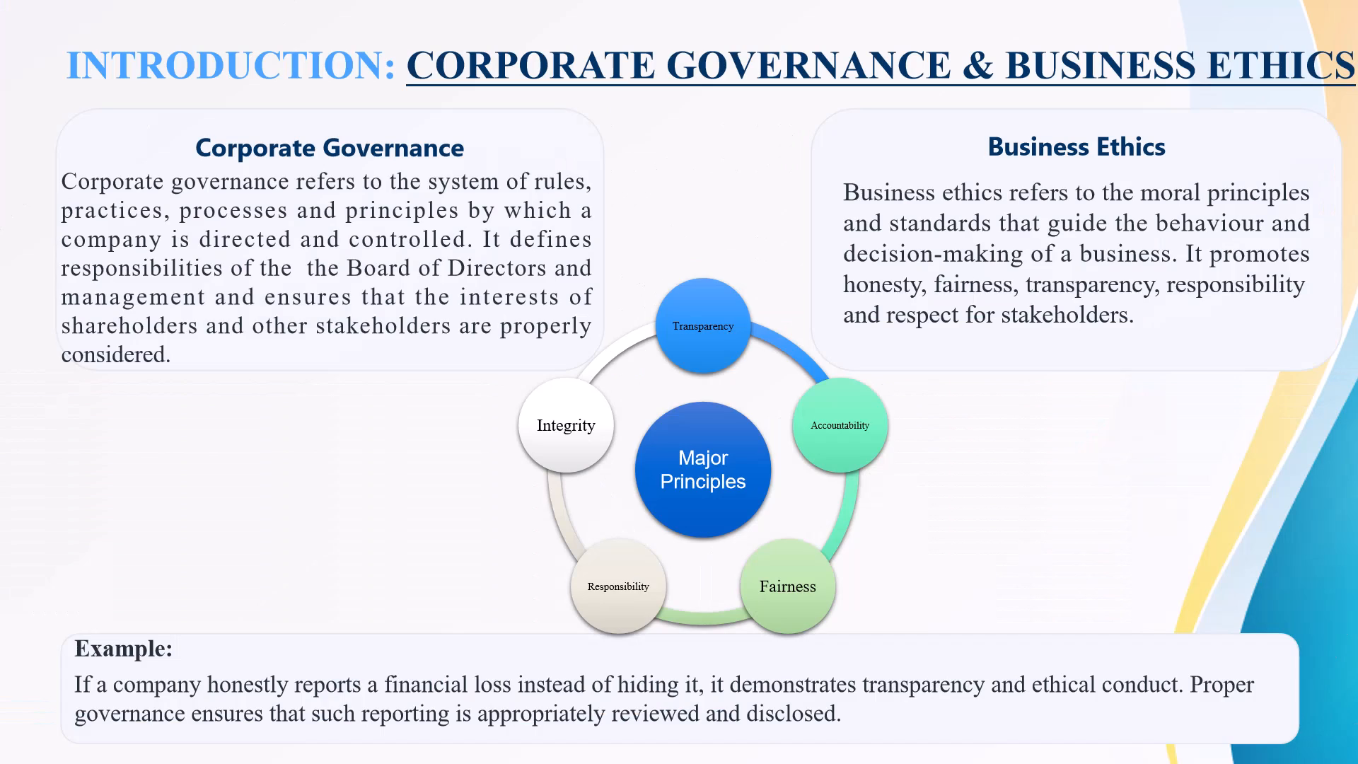
pyautogui.press('Escape')
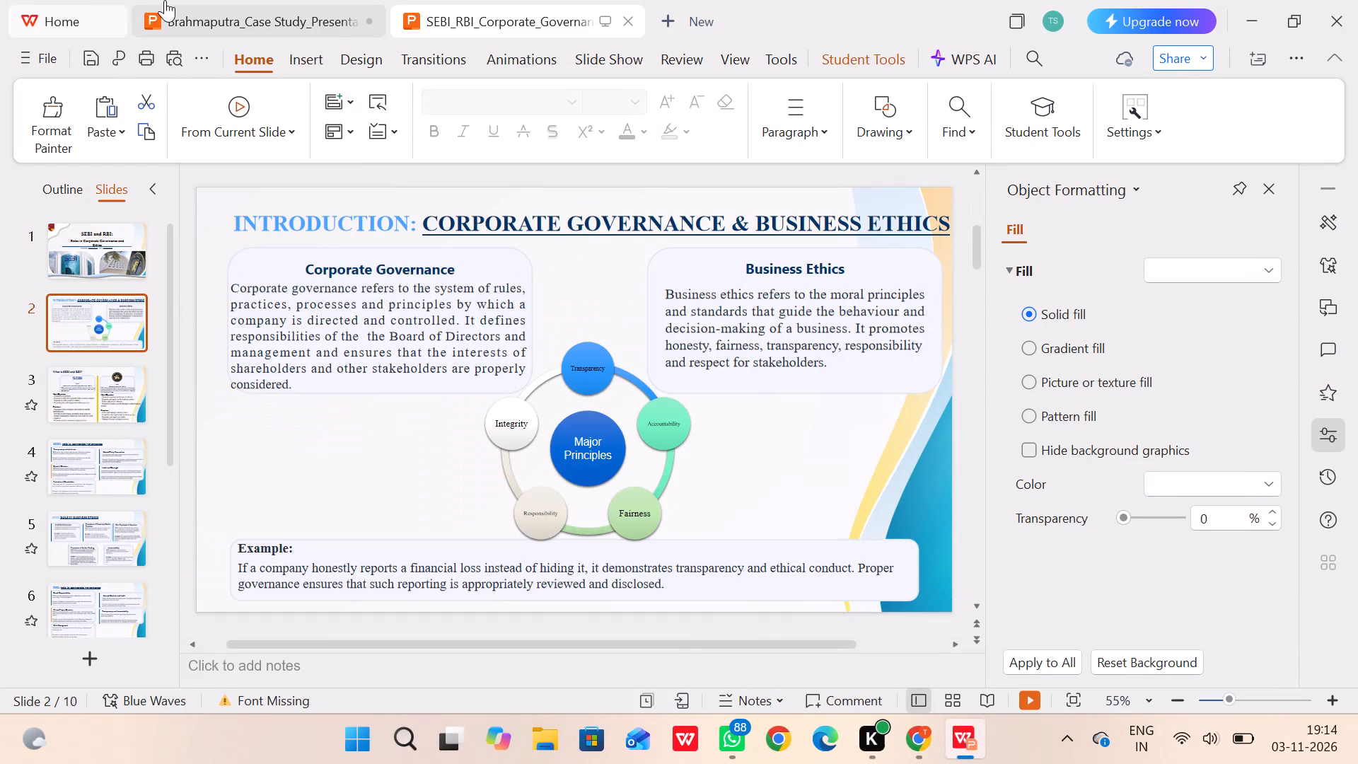
# Return to the Brahmaputra case study presentation and preview its Reliance Jio title slide in slide show mode.
pyautogui.click(221, 8)
pyautogui.click(221, 8)
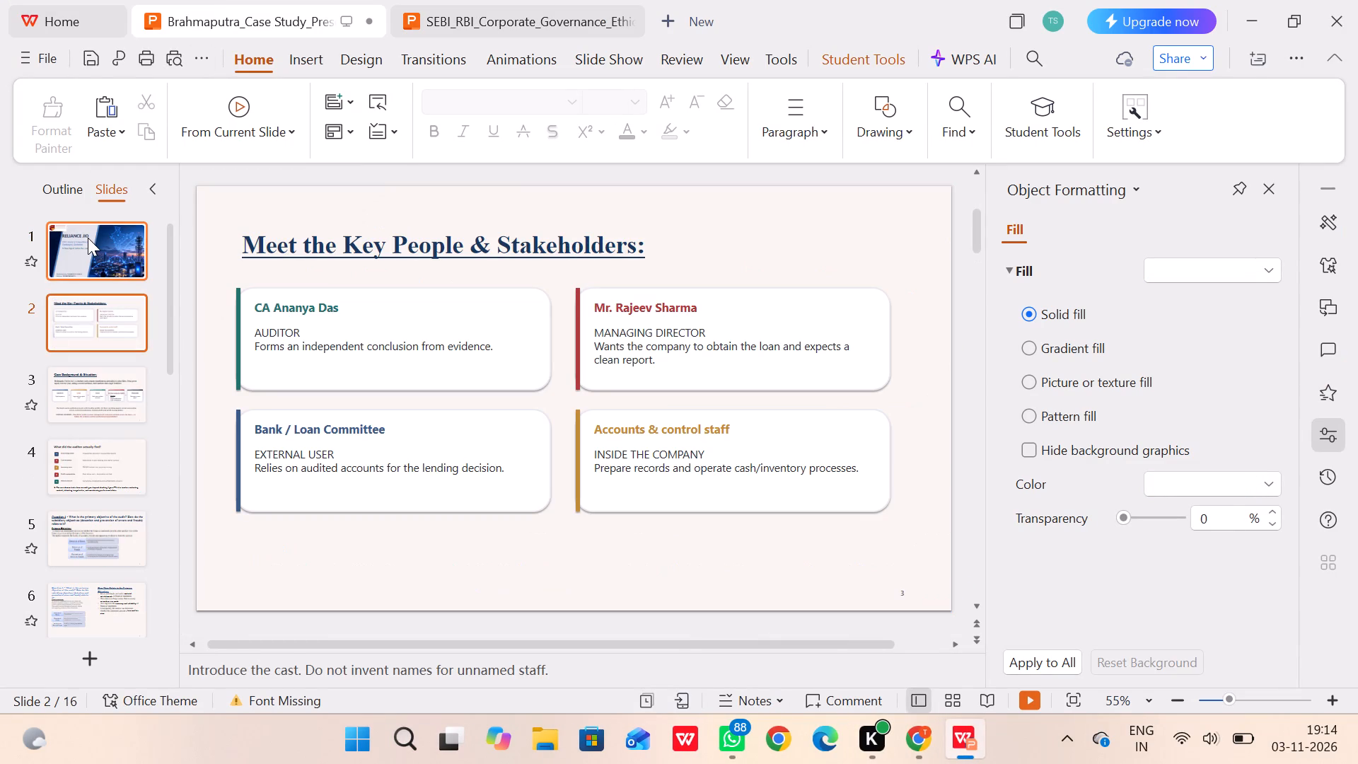
pyautogui.doubleClick(86, 237)
pyautogui.press('Right')
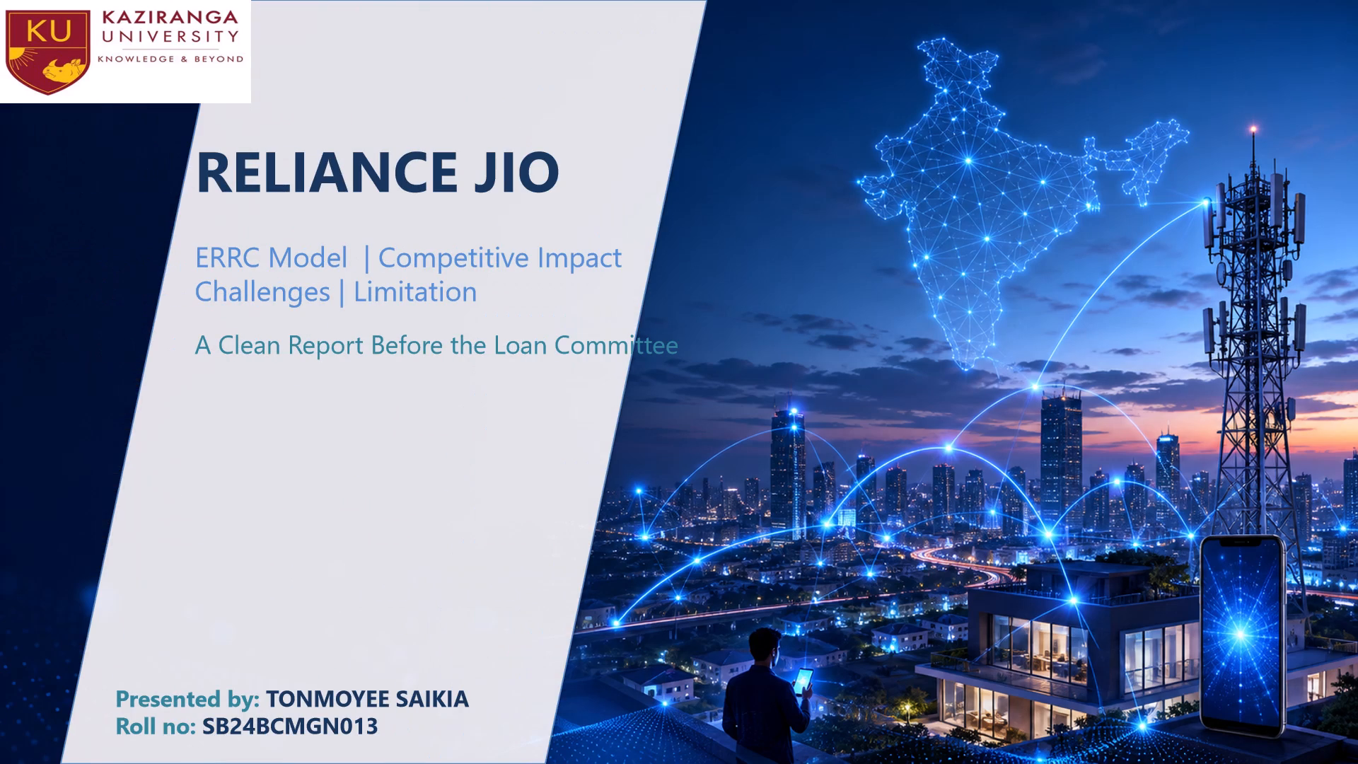
pyautogui.press('Escape')
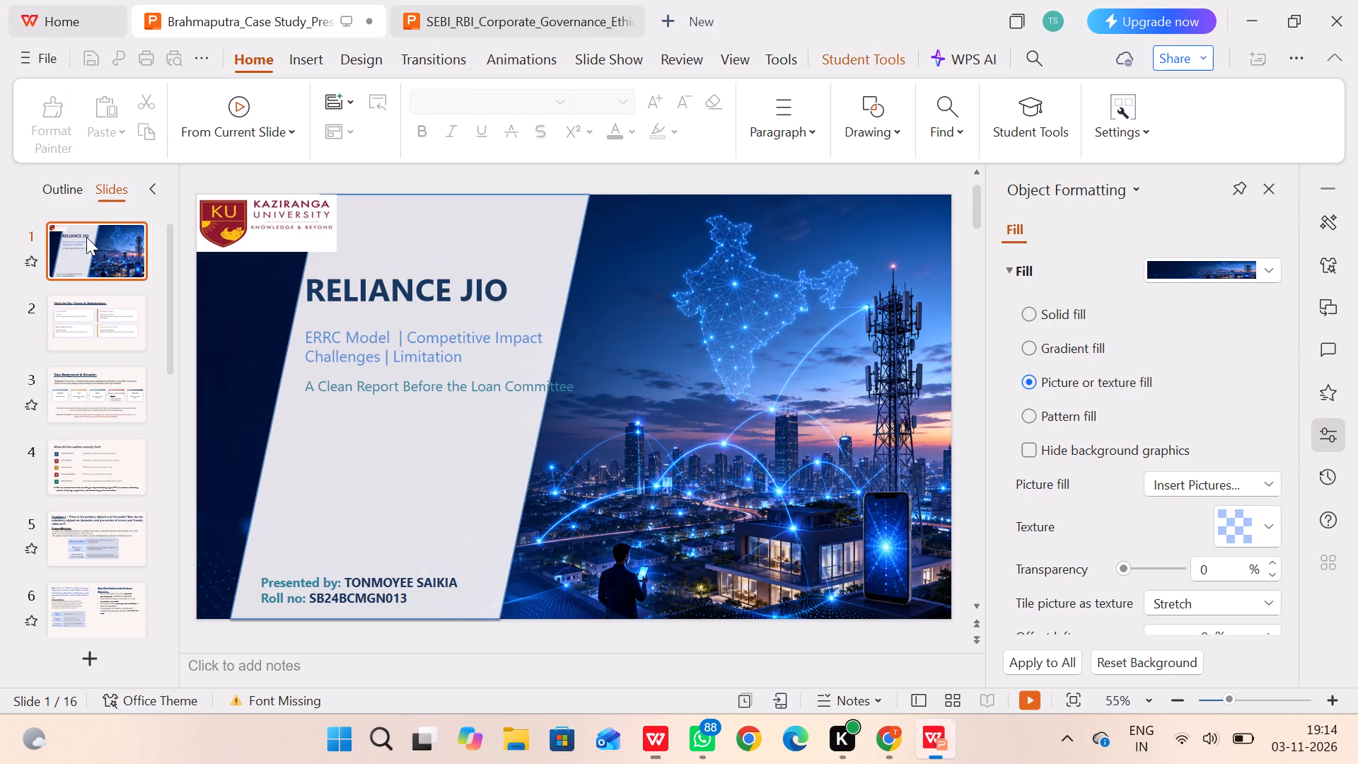
# Apply Set Transparent Color to the Kaziranga University logo on the title slide.
pyautogui.click(249, 224)
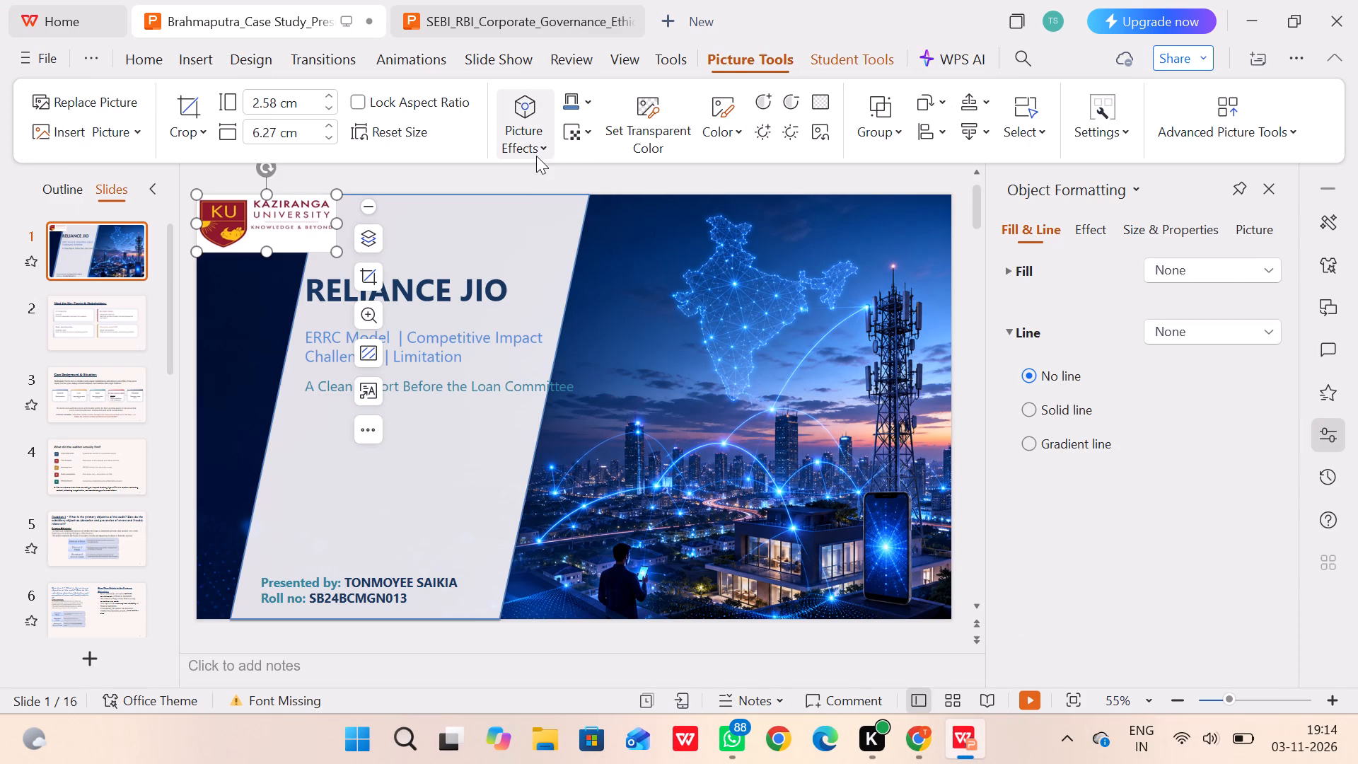
pyautogui.click(643, 130)
pyautogui.click(661, 132)
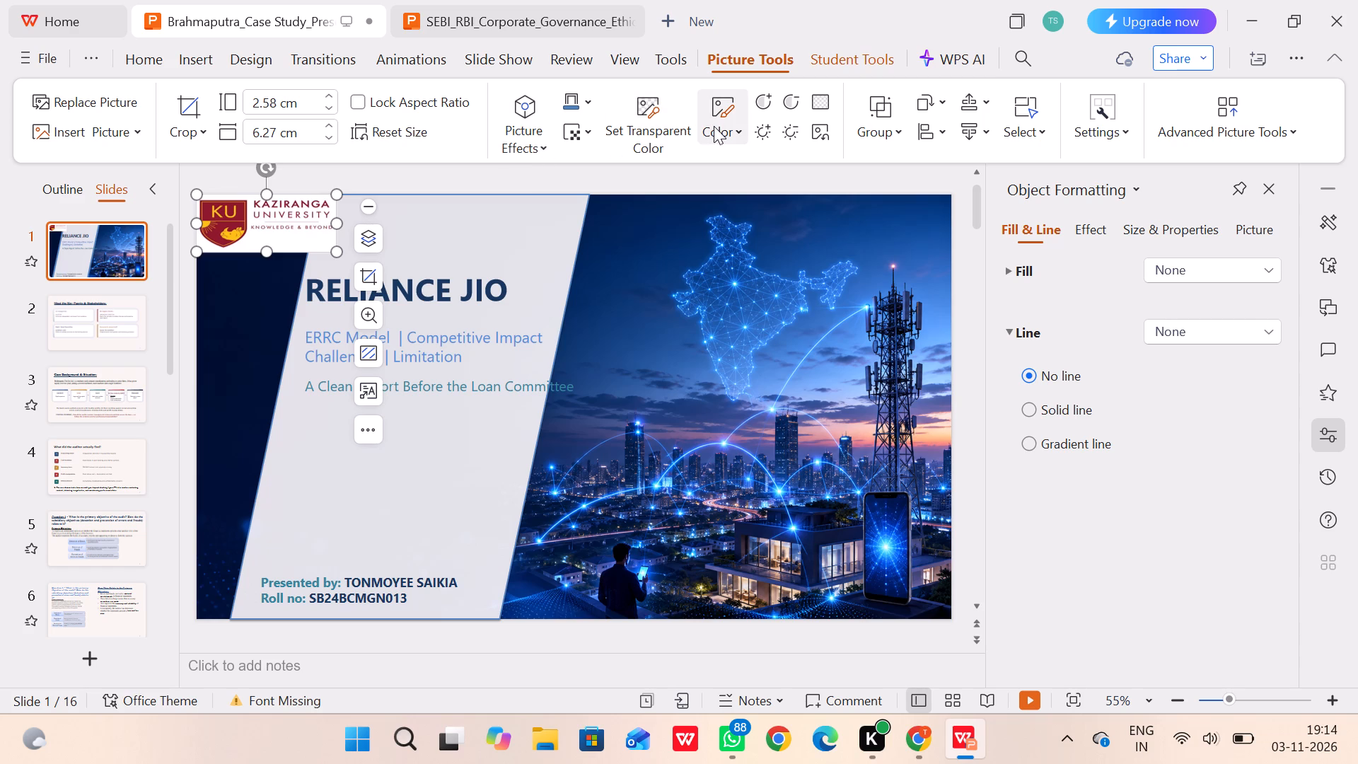
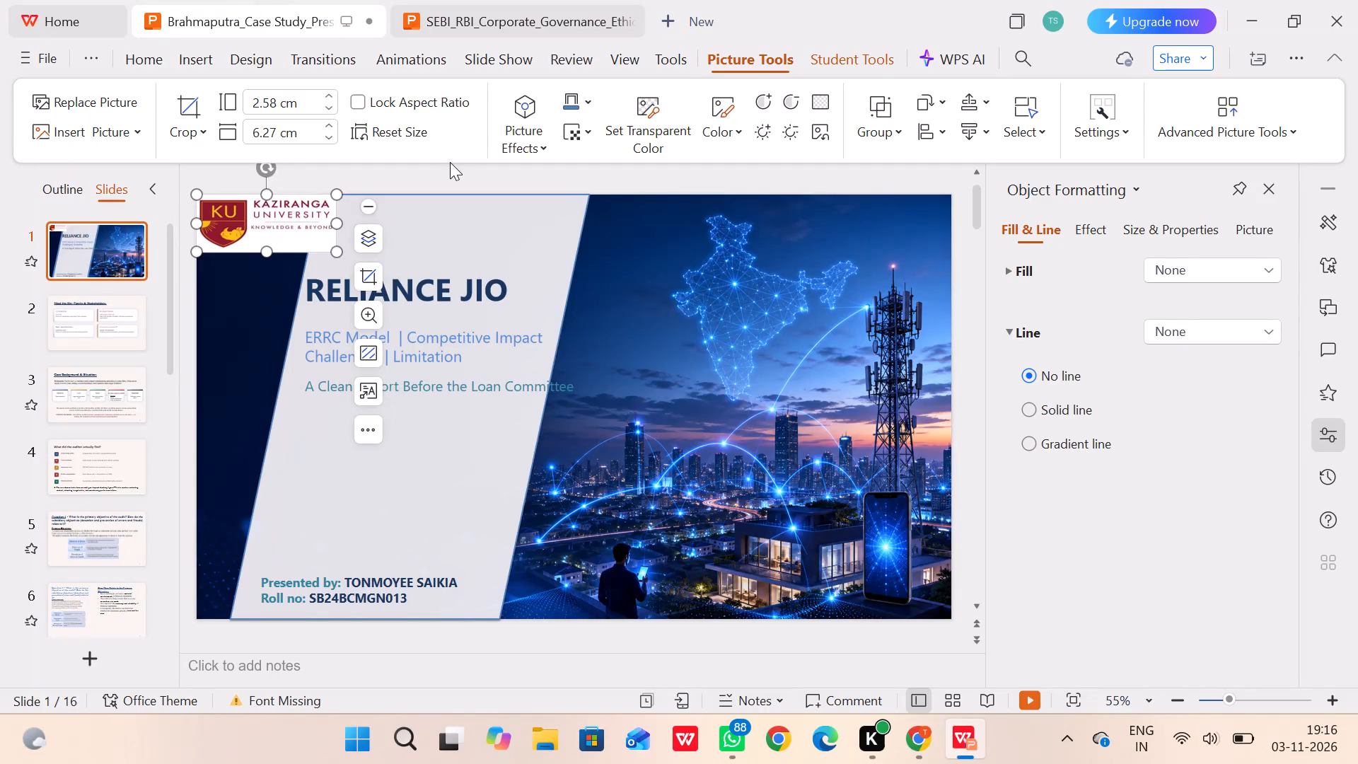
# Preview the Reliance Jio title slide and the key people slide in slide show mode, and return to editing.
pyautogui.click(188, 309)
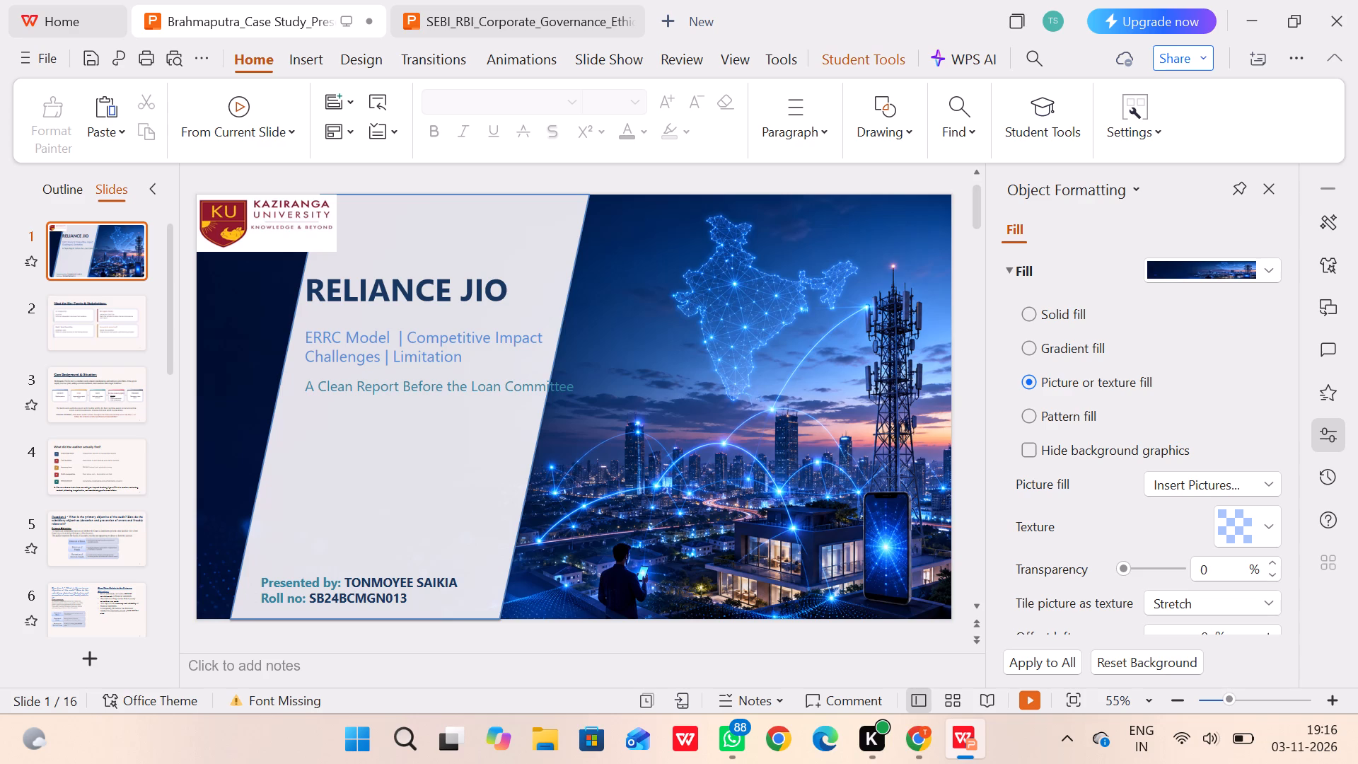
pyautogui.click(127, 300)
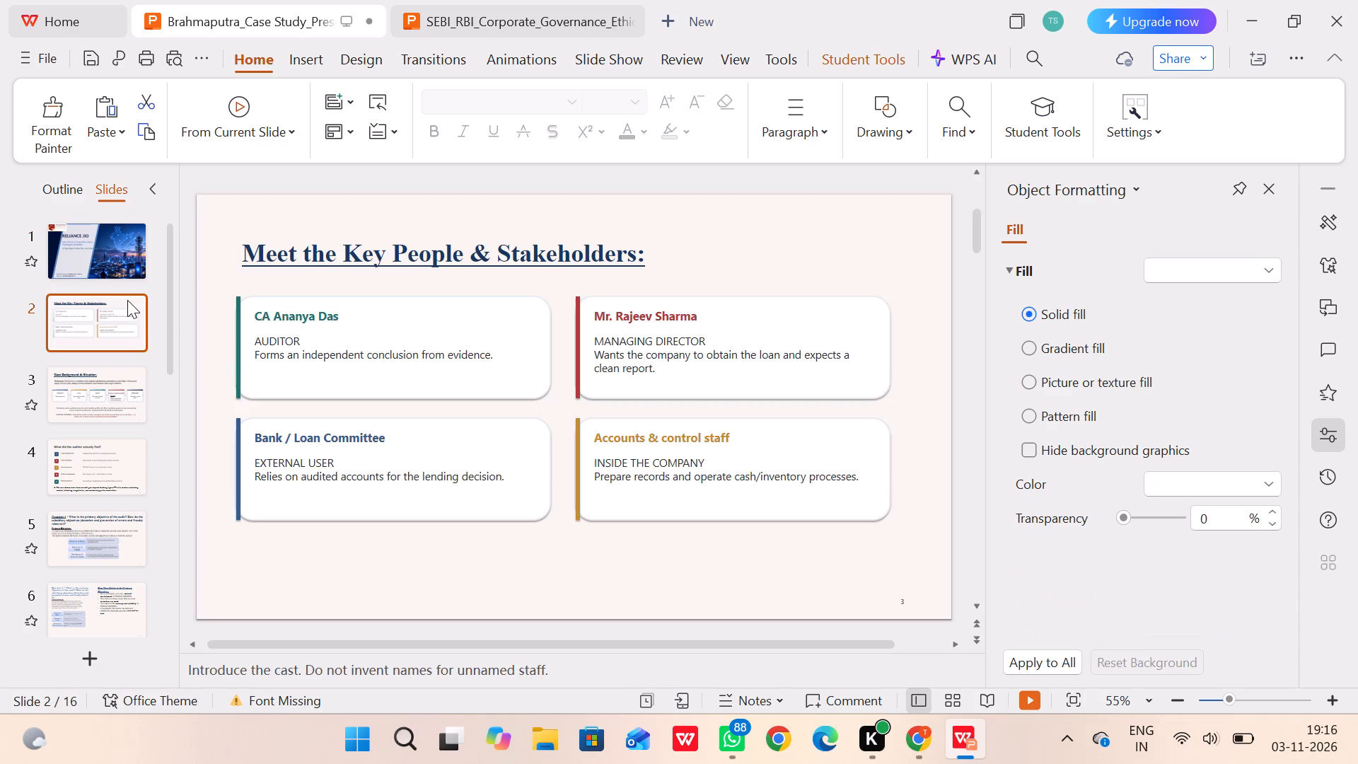
pyautogui.click(126, 252)
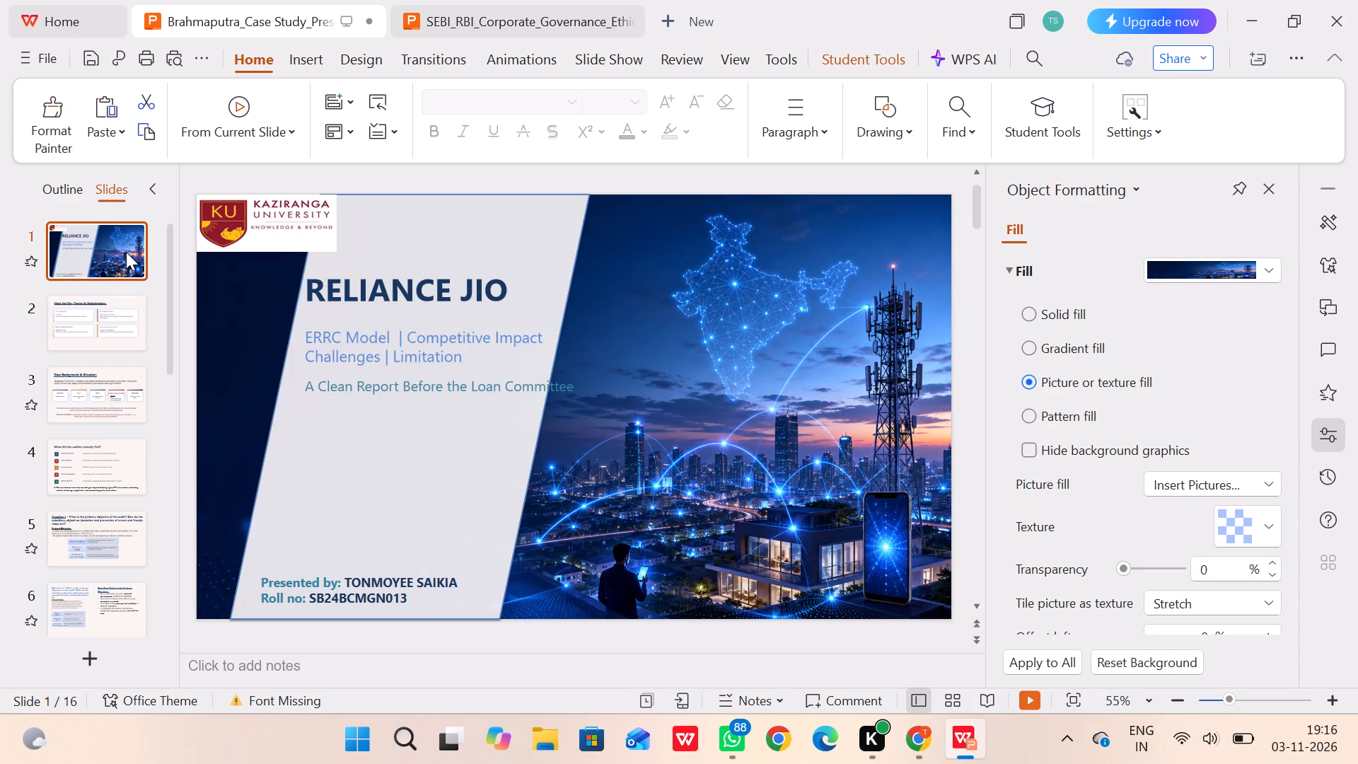
pyautogui.doubleClick(126, 252)
pyautogui.press('Right')
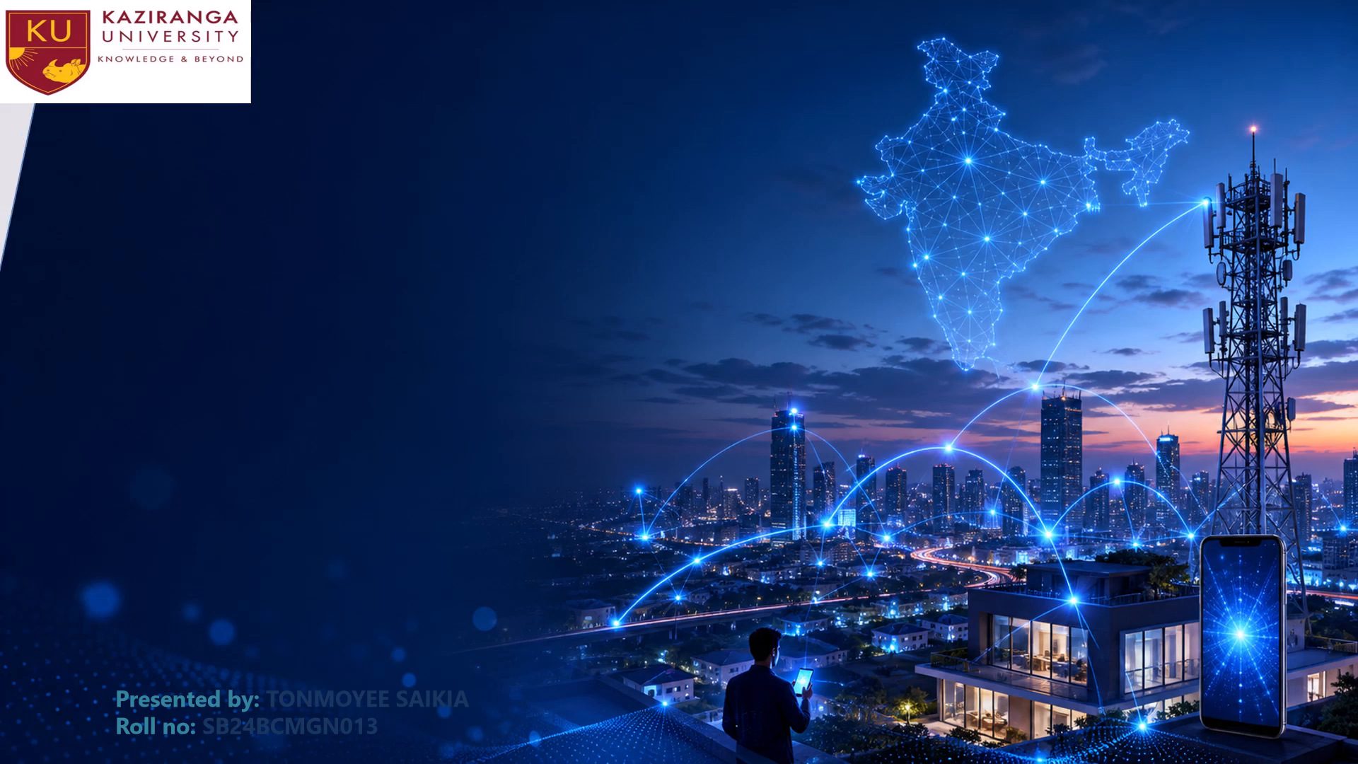
pyautogui.press('Right')
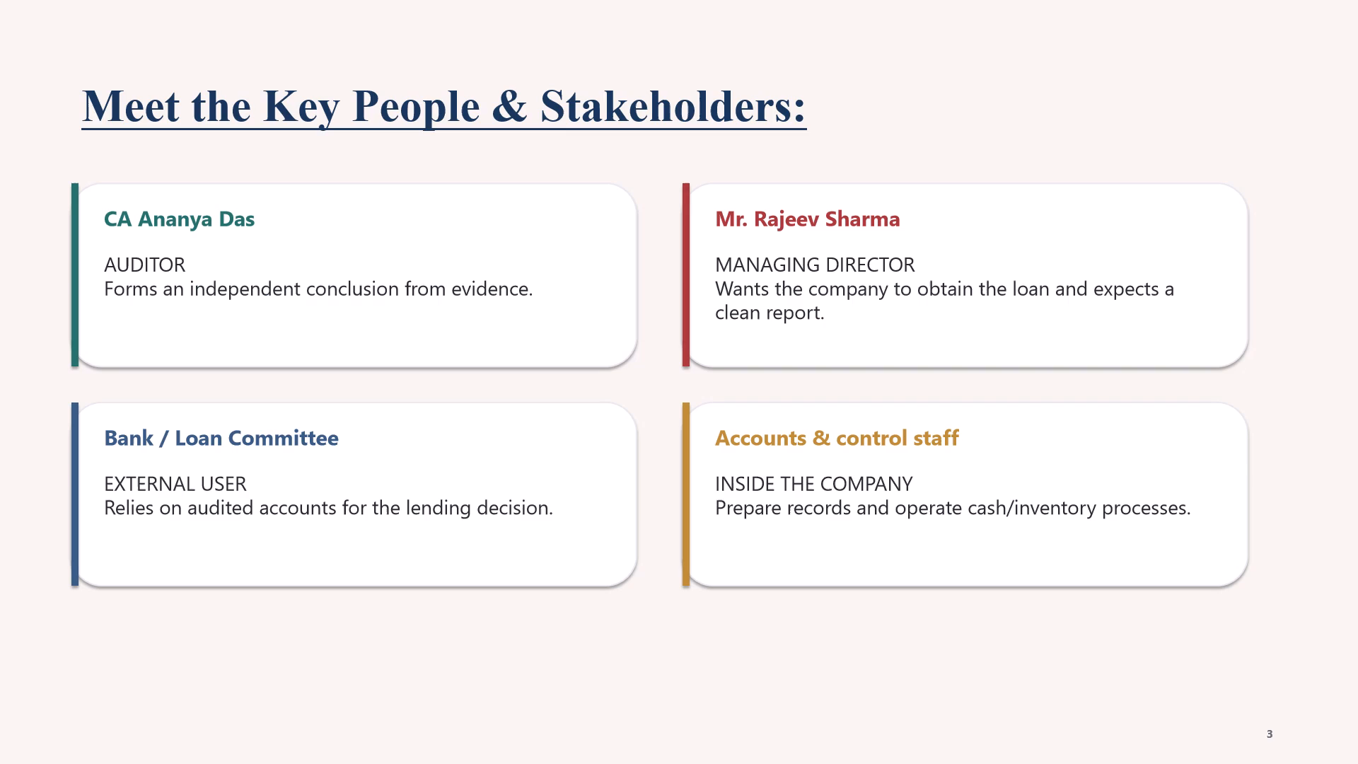
pyautogui.press('Left')
pyautogui.press('Left')
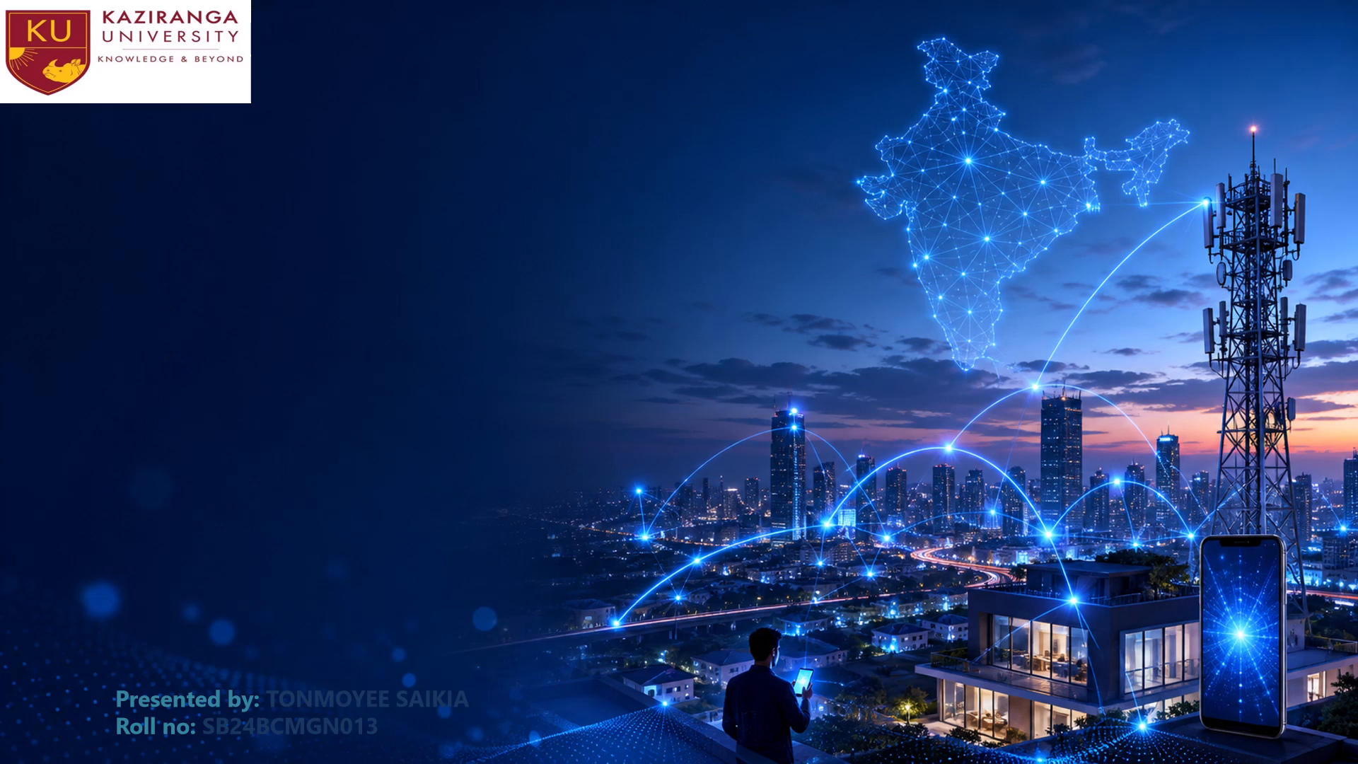
pyautogui.press('Right')
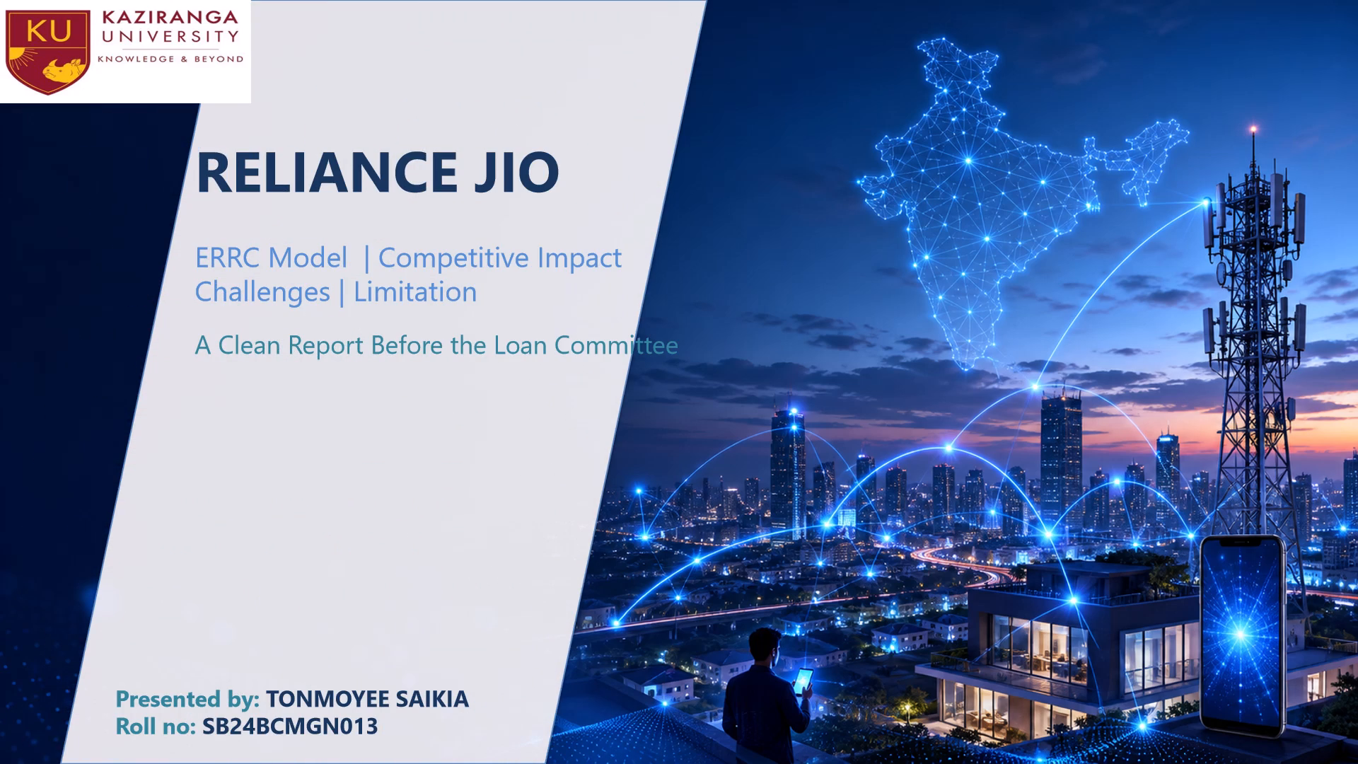
pyautogui.press('Escape')
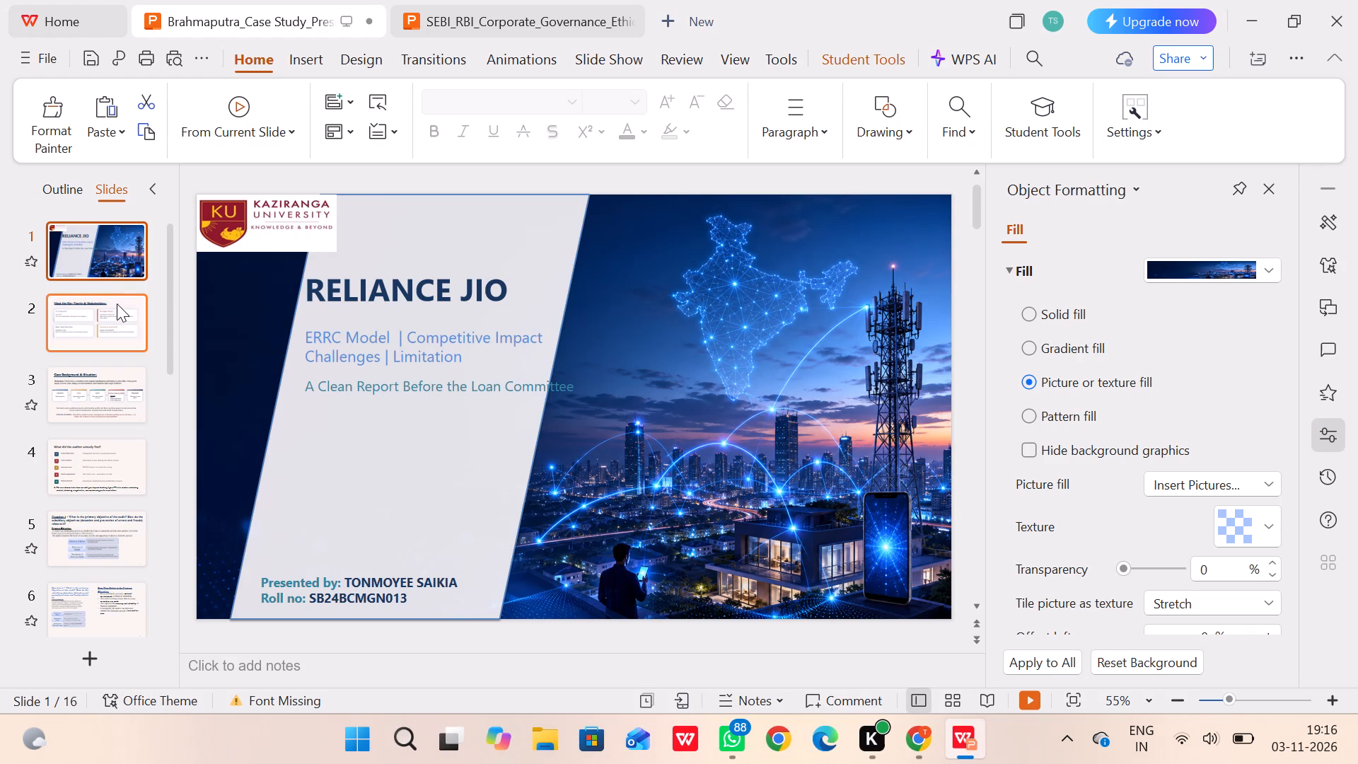
# Switch to the SEBI and RBI corporate governance presentation and preview its title slide in slide show mode.
pyautogui.click(536, 0)
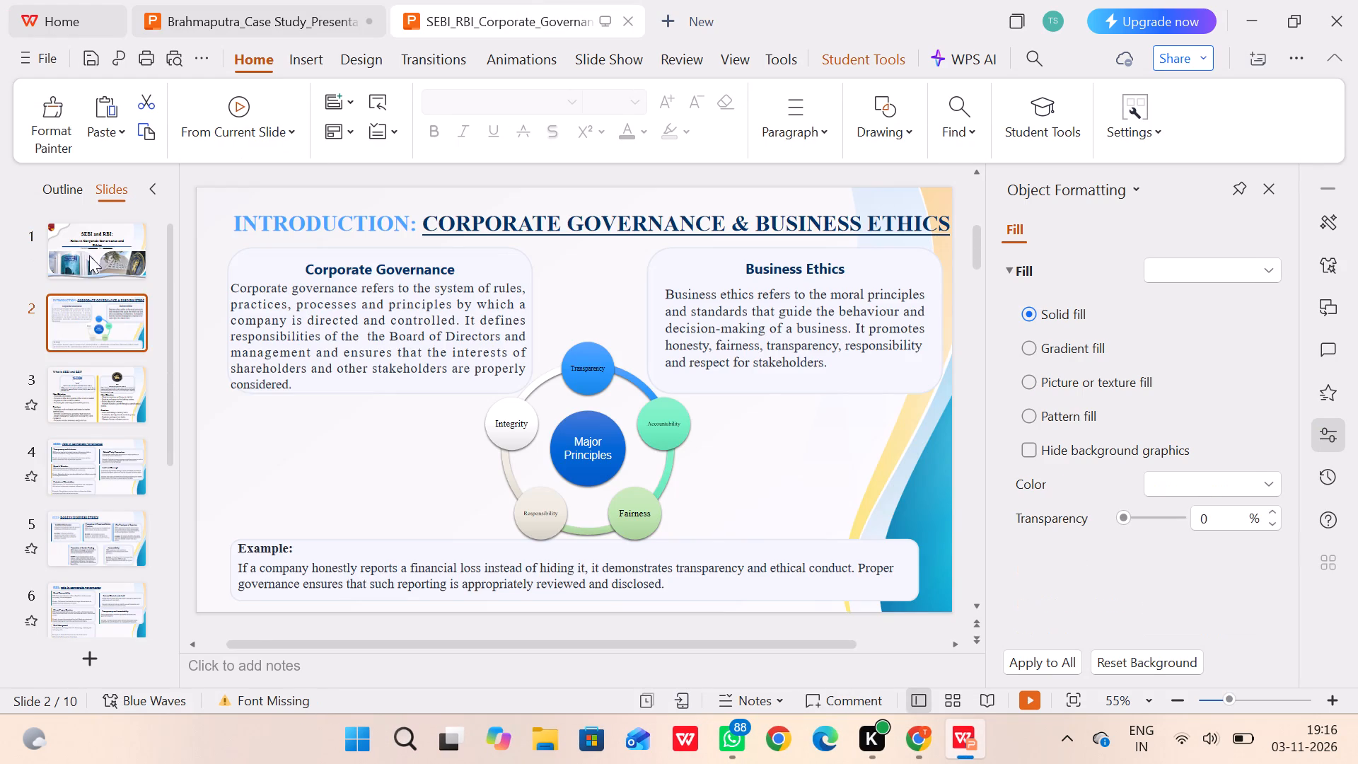
pyautogui.click(73, 256)
pyautogui.doubleClick(73, 256)
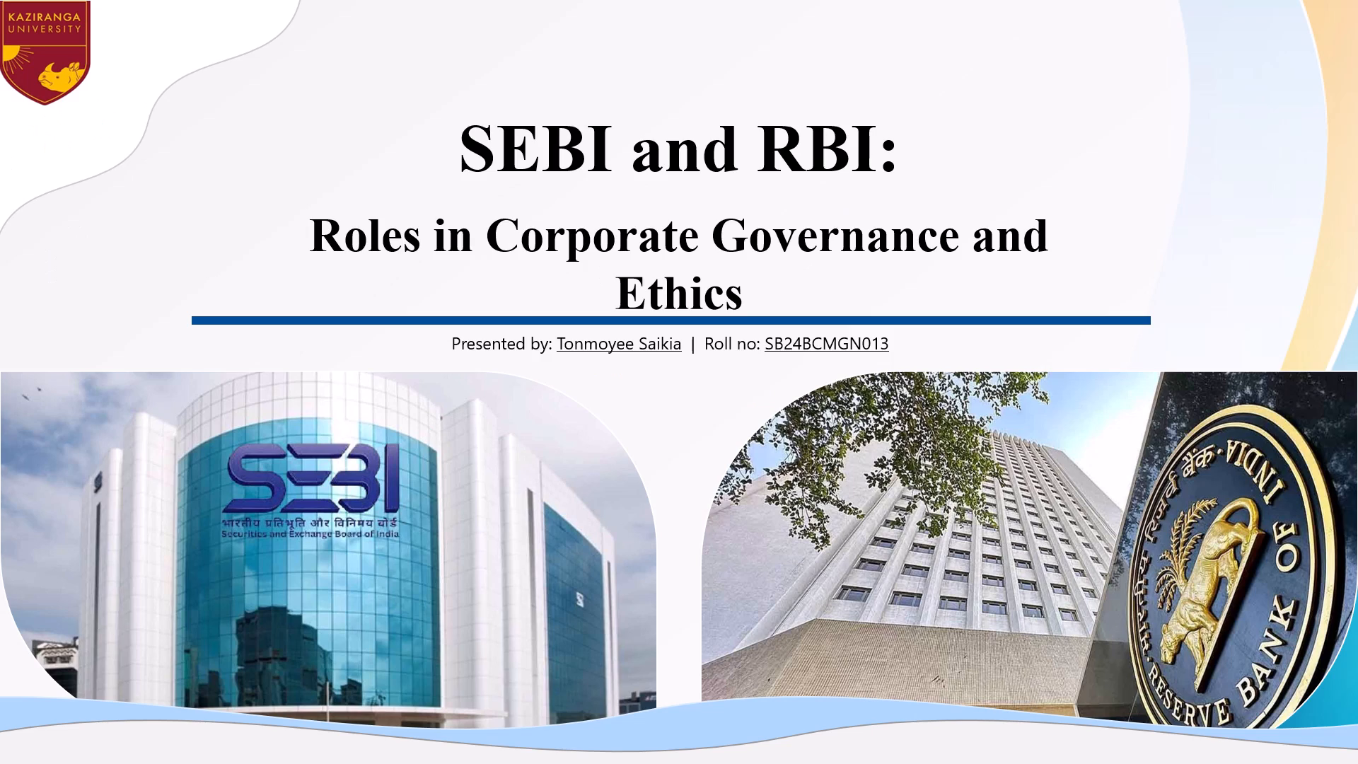
pyautogui.press('Escape')
pyautogui.click(228, 0)
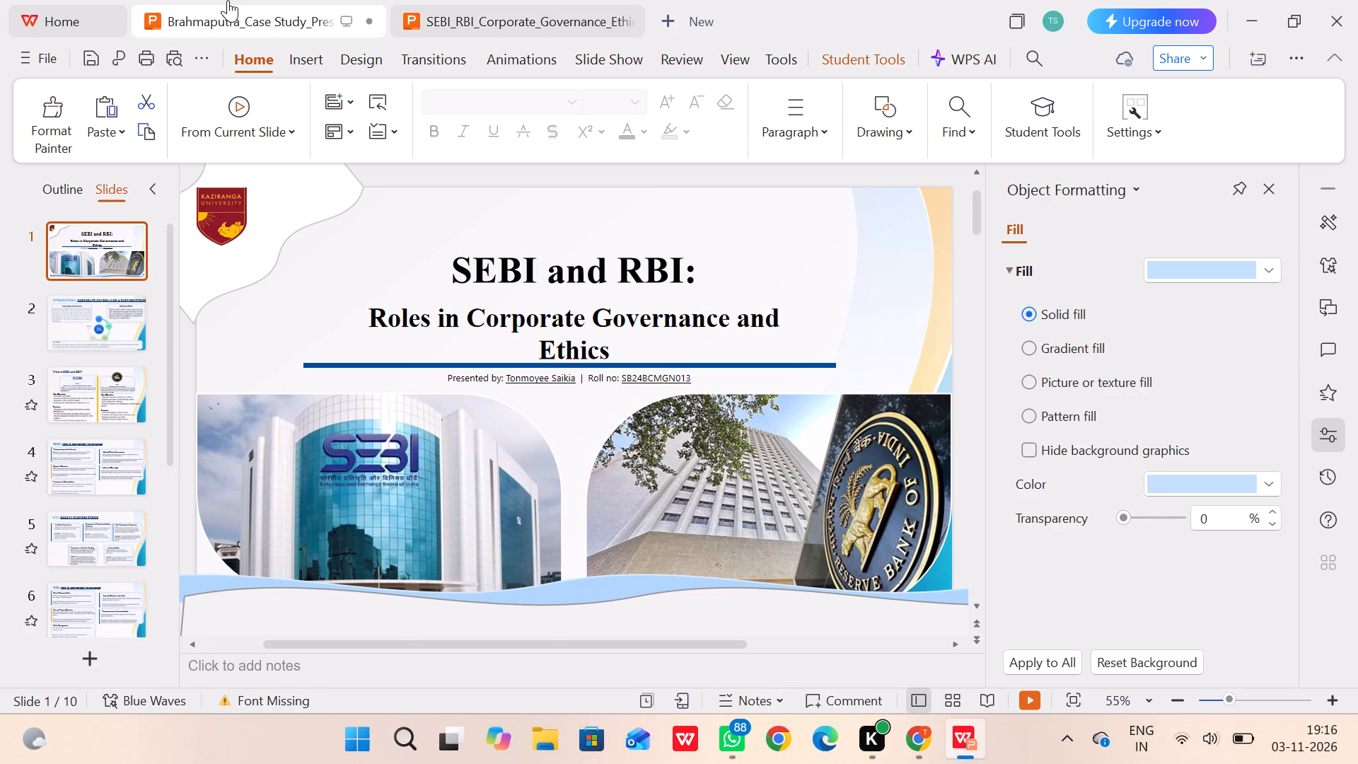
pyautogui.doubleClick(84, 257)
pyautogui.press('Right')
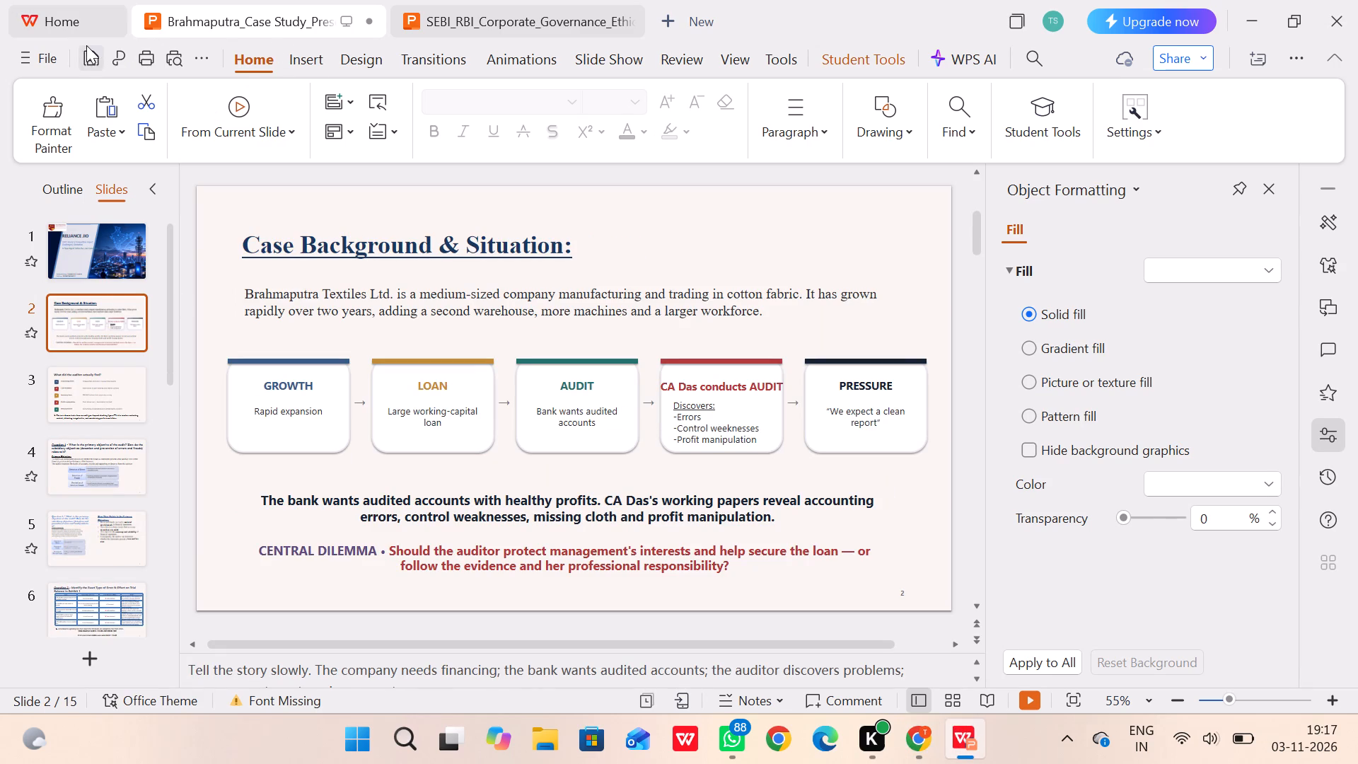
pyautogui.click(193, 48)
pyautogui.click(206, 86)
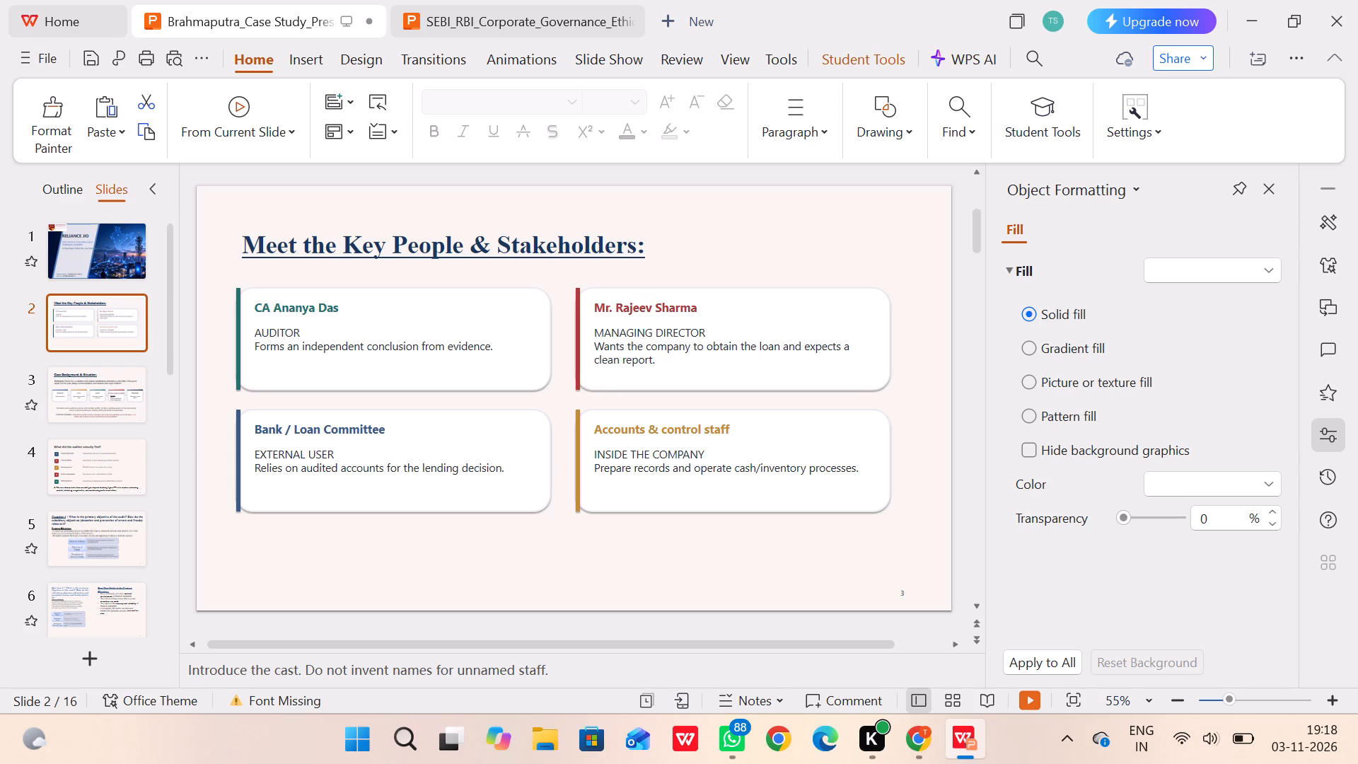
# Remove the heading and all four stakeholder cards from slide 2, leaving only its plain background.
pyautogui.moveTo(189, 186); pyautogui.dragTo(1028, 634)
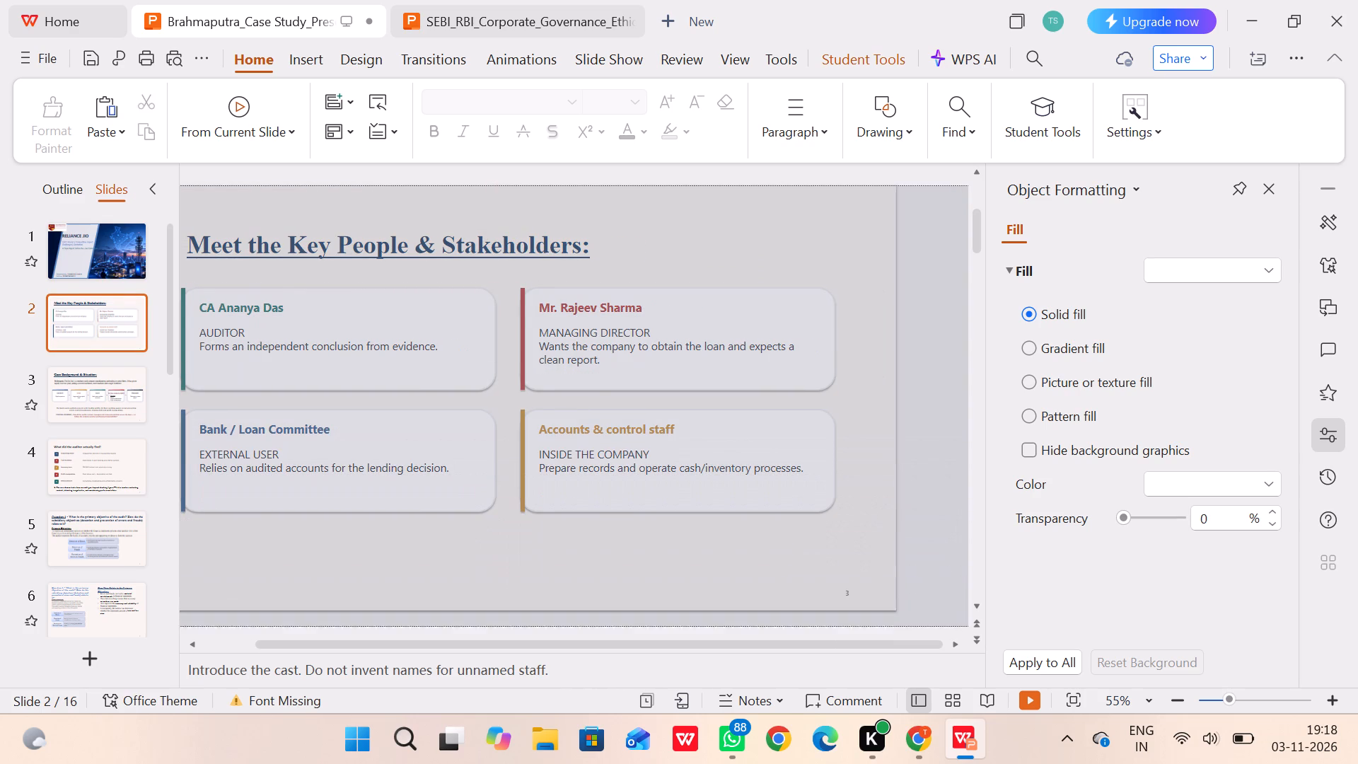
pyautogui.moveTo(1028, 634); pyautogui.dragTo(1026, 673)
pyautogui.press('BackSpace')
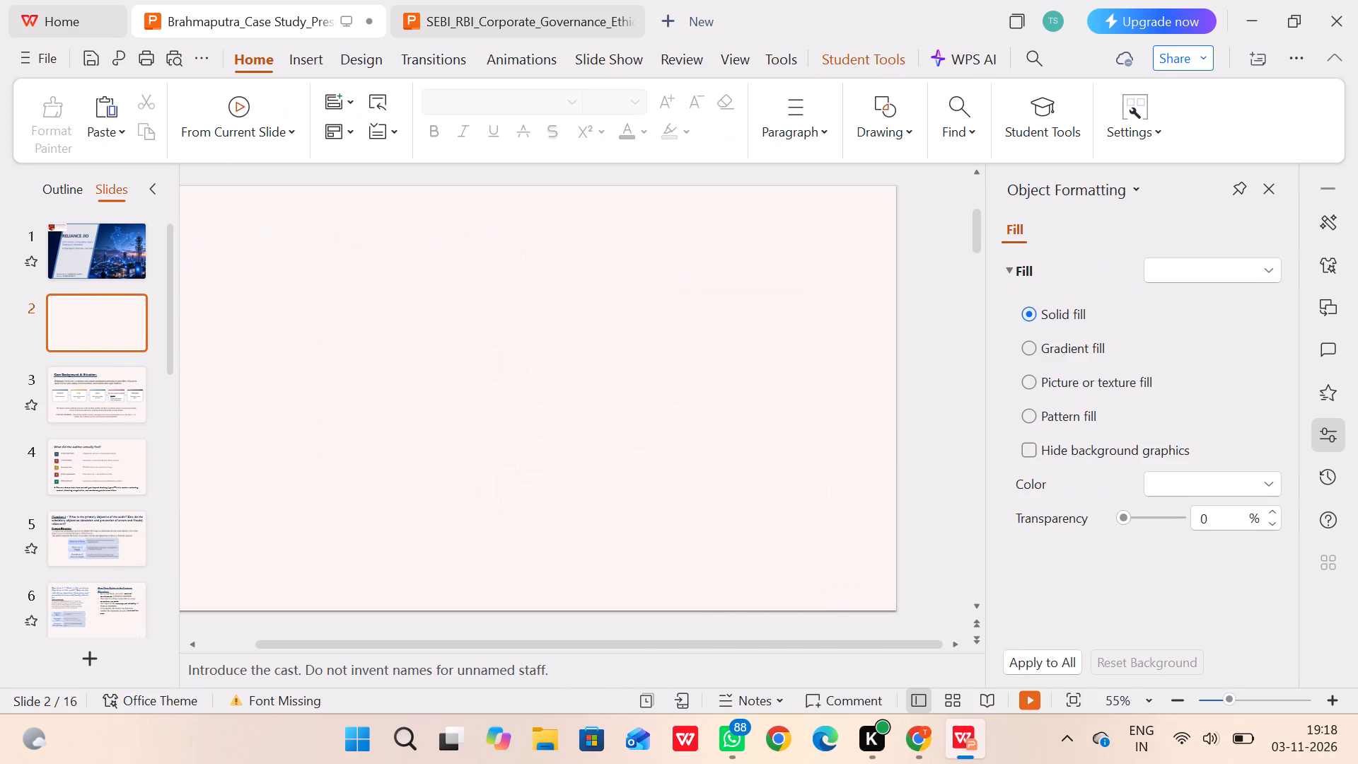
pyautogui.hscroll(6, 707, 562)
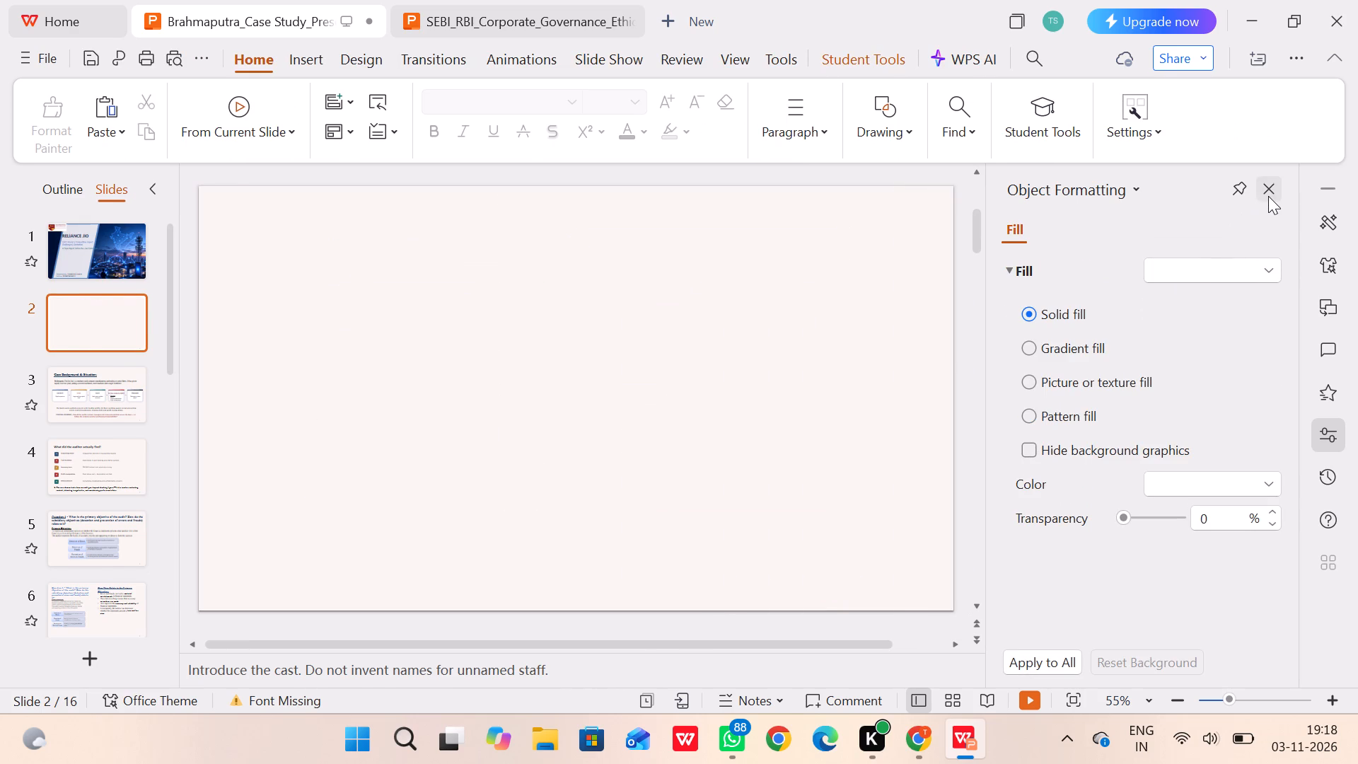
pyautogui.click(1268, 196)
# Paste the copied Jio illustration onto slide 2 and stretch it over the whole slide, about 19.2 by 33.9 cm.
pyautogui.click(119, 117)
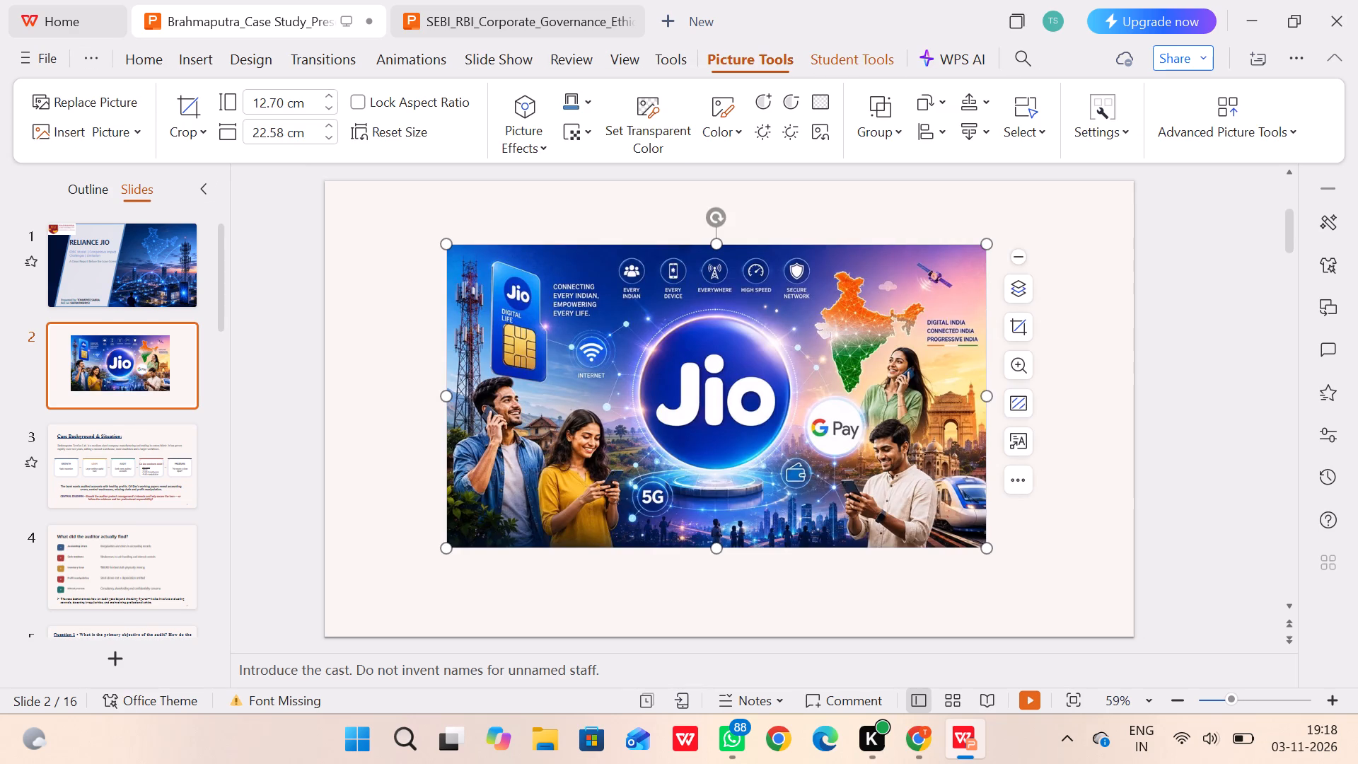
pyautogui.moveTo(627, 359); pyautogui.dragTo(506, 298)
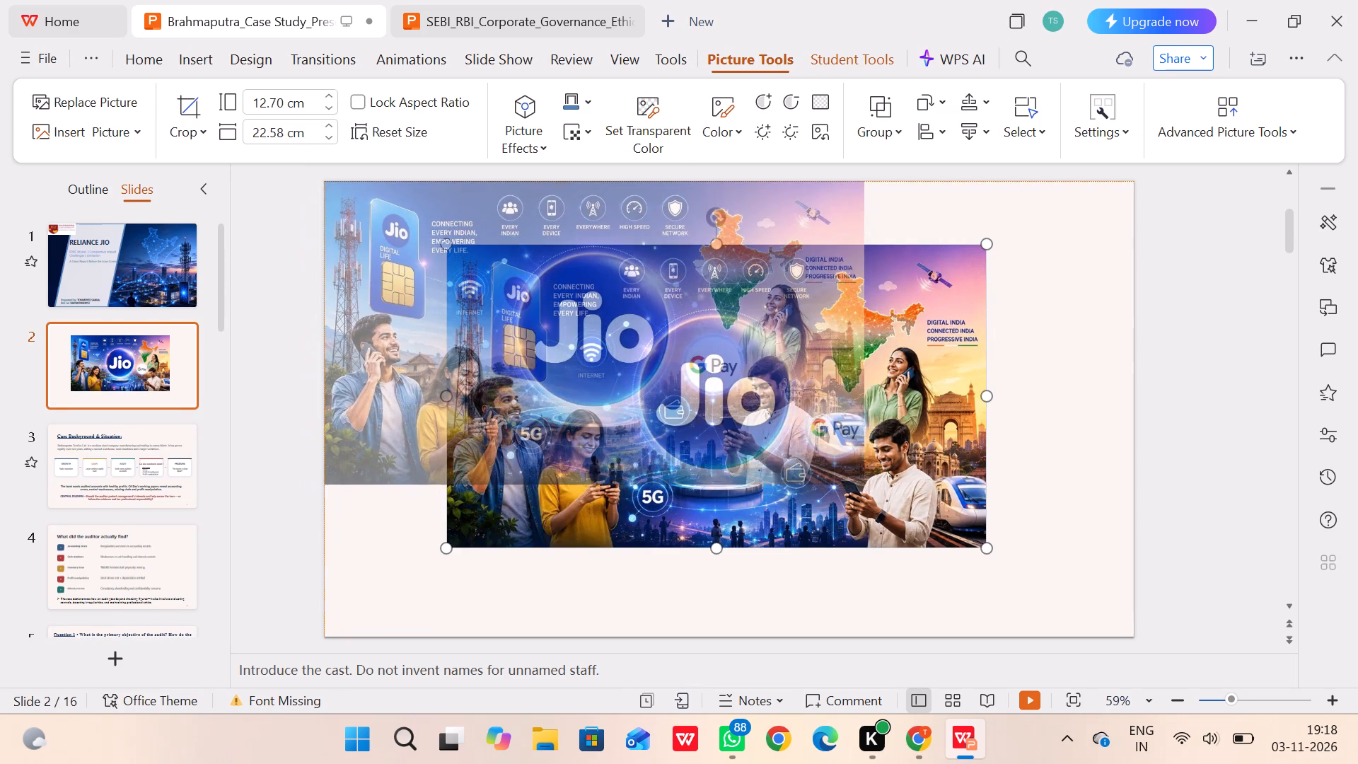
pyautogui.moveTo(506, 298); pyautogui.dragTo(502, 296)
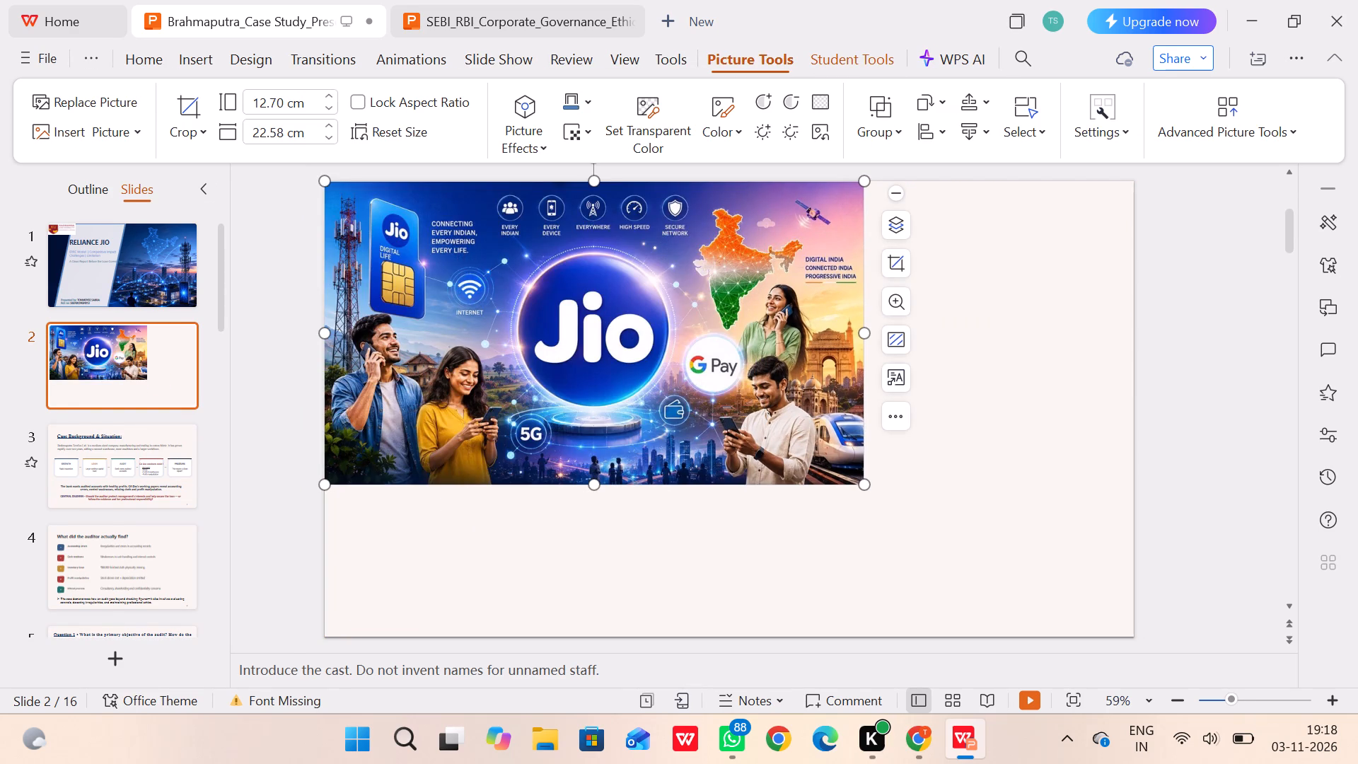
pyautogui.moveTo(598, 482); pyautogui.dragTo(590, 628)
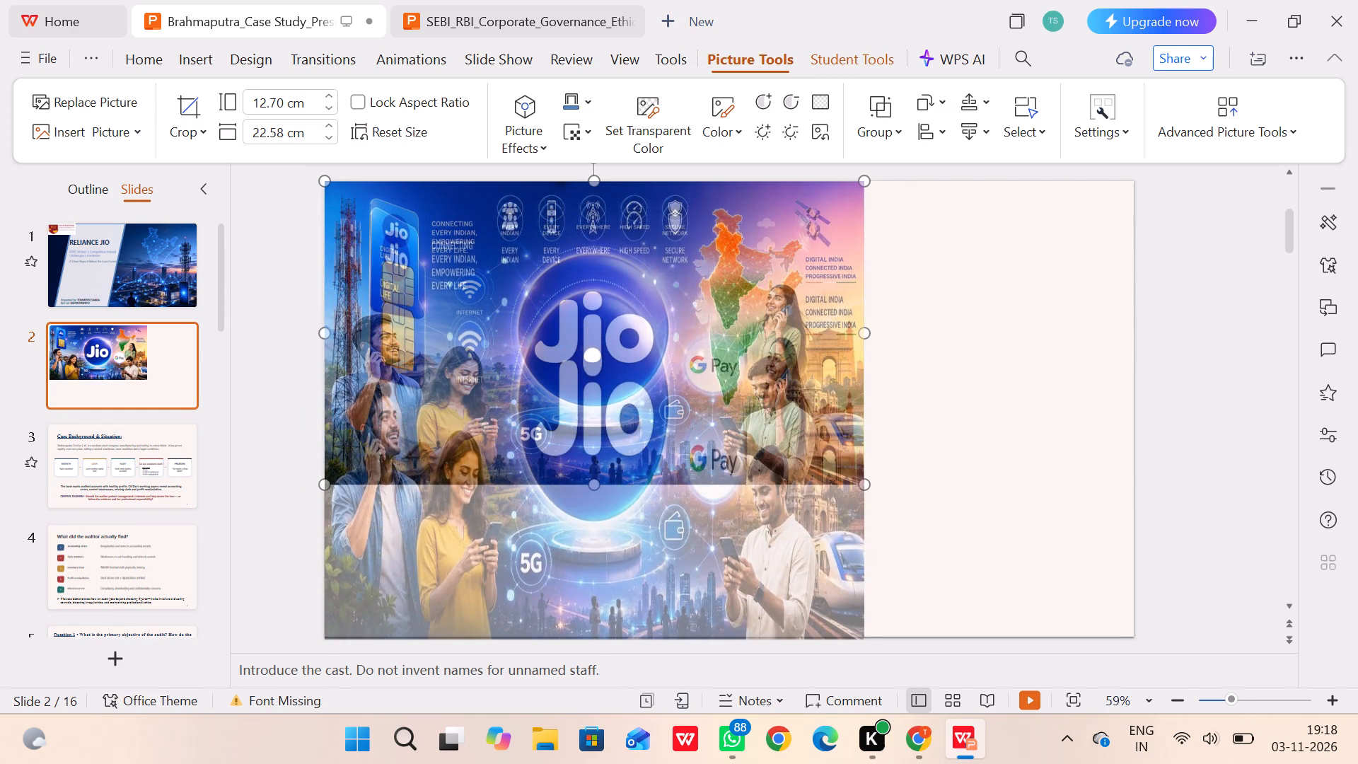
pyautogui.moveTo(864, 411); pyautogui.dragTo(1050, 414)
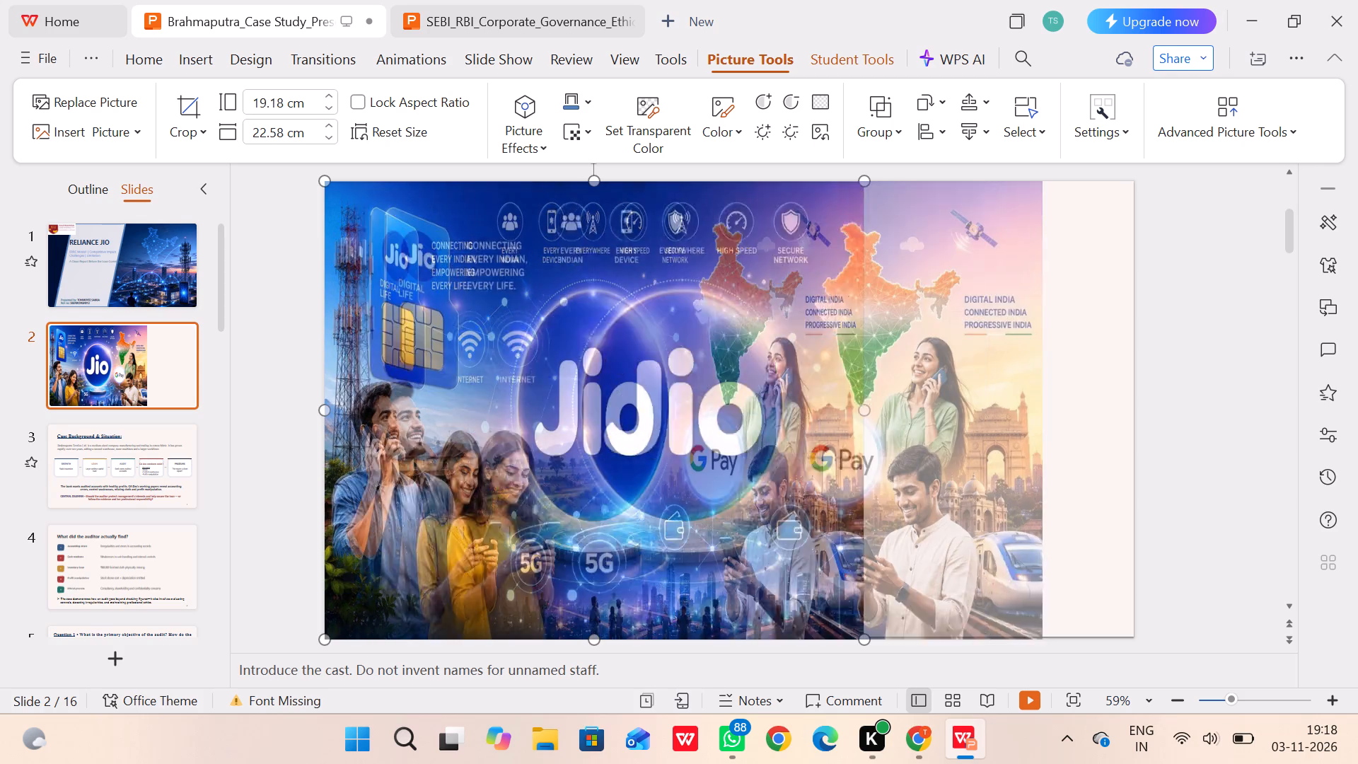
pyautogui.moveTo(1050, 414); pyautogui.dragTo(1146, 441)
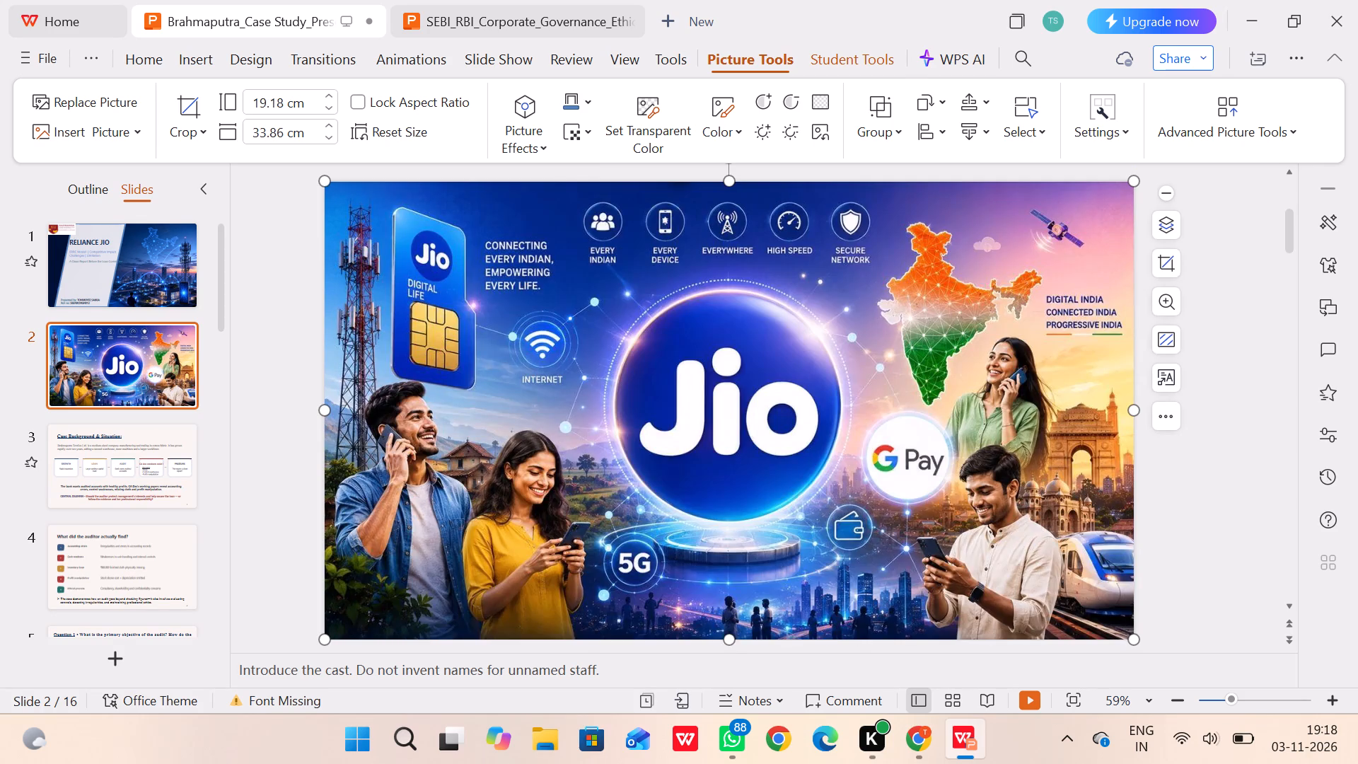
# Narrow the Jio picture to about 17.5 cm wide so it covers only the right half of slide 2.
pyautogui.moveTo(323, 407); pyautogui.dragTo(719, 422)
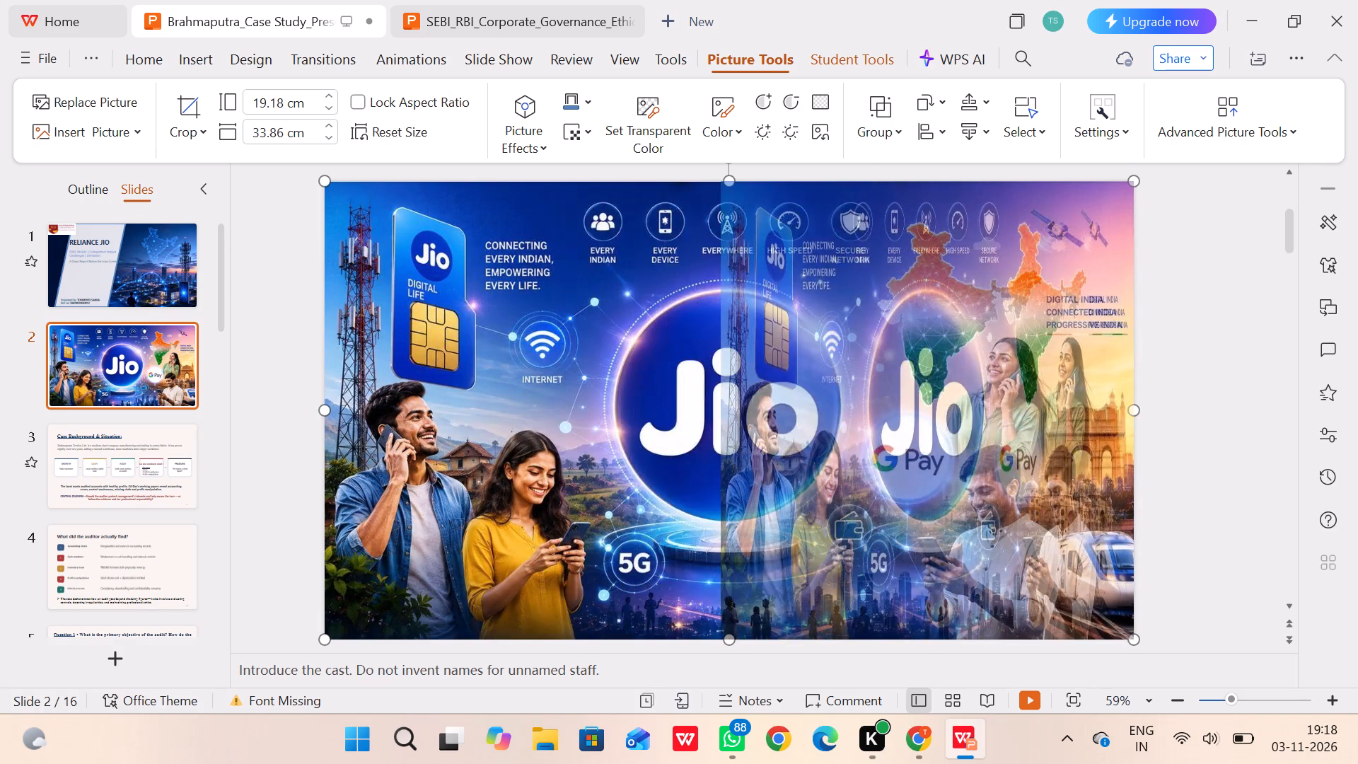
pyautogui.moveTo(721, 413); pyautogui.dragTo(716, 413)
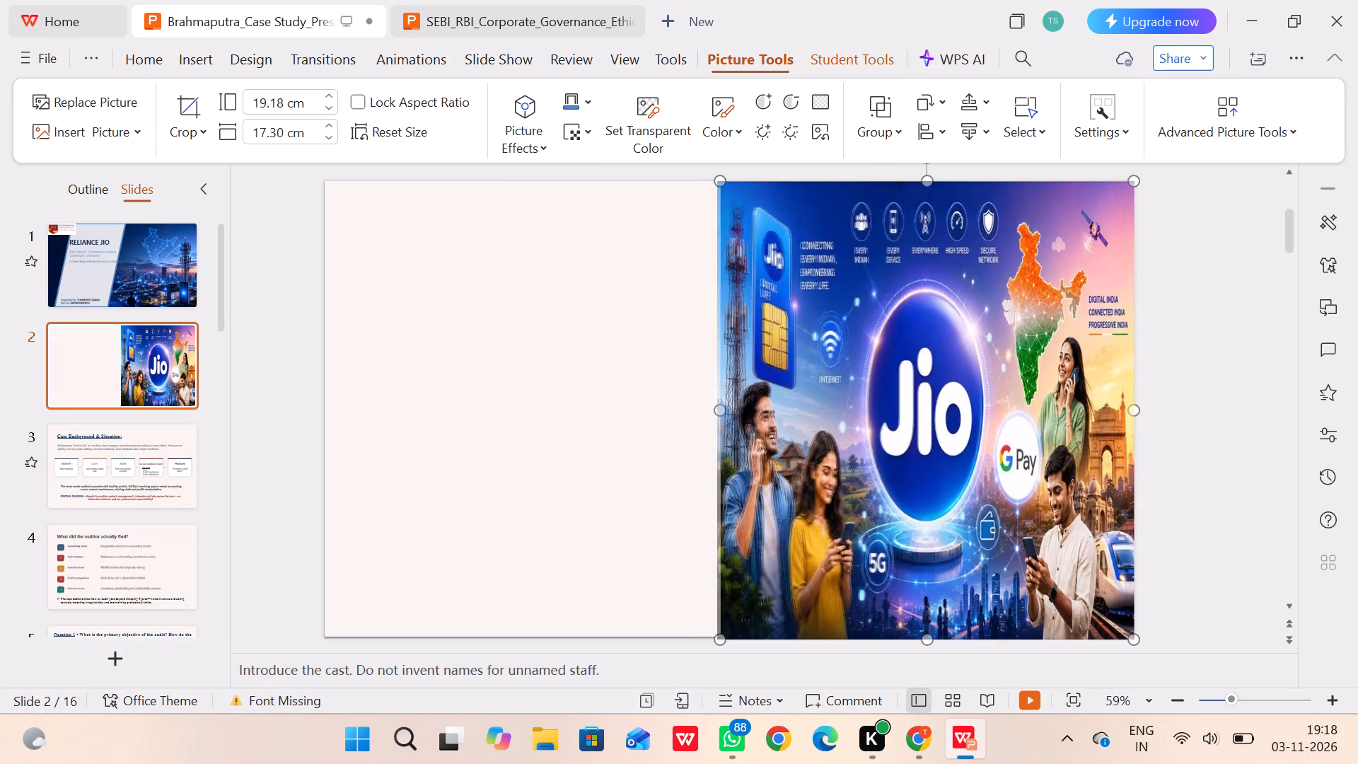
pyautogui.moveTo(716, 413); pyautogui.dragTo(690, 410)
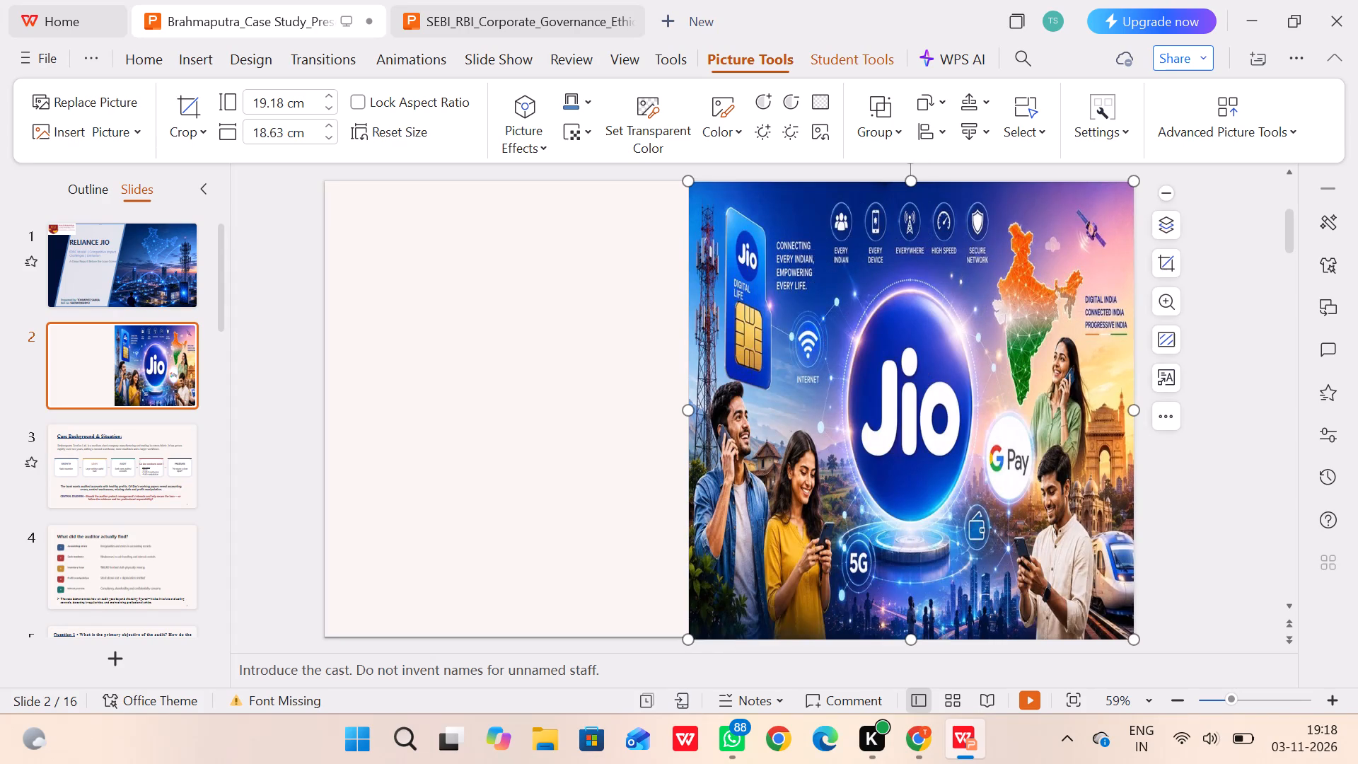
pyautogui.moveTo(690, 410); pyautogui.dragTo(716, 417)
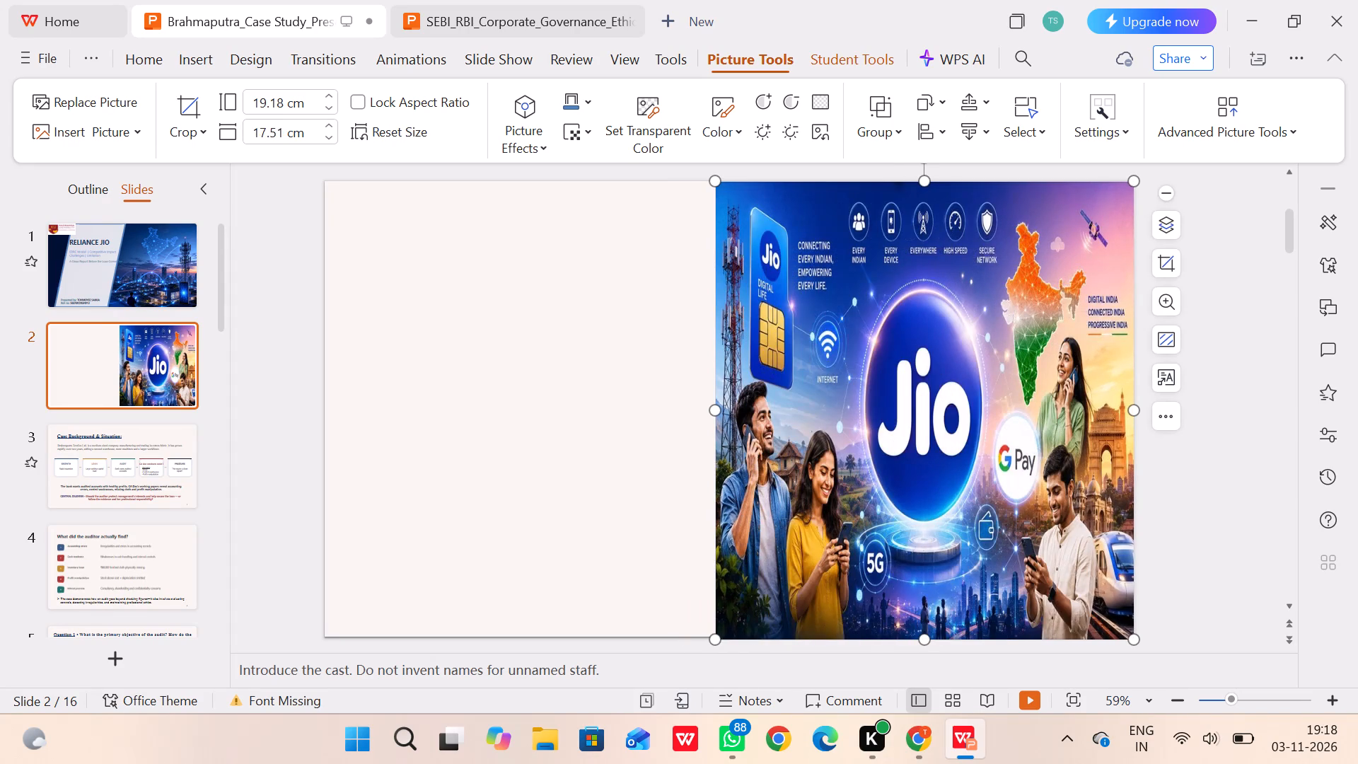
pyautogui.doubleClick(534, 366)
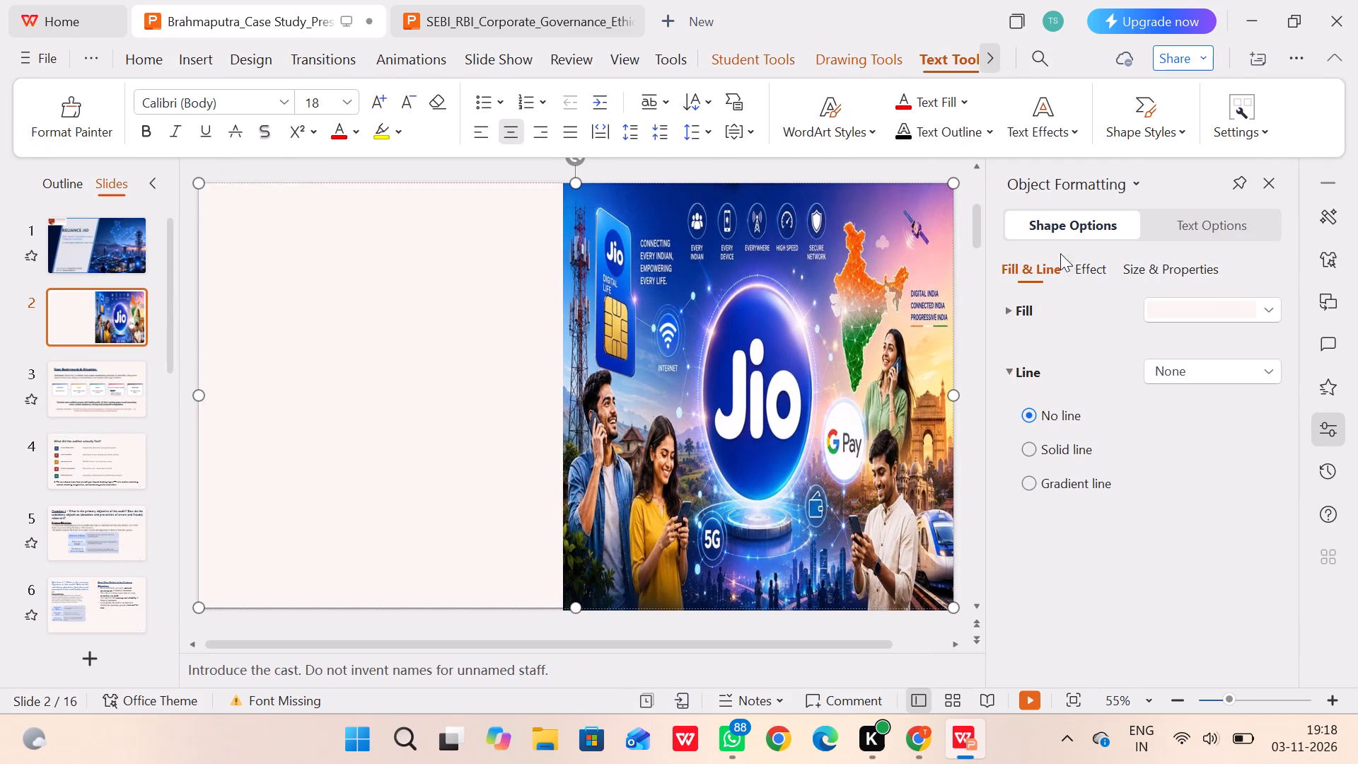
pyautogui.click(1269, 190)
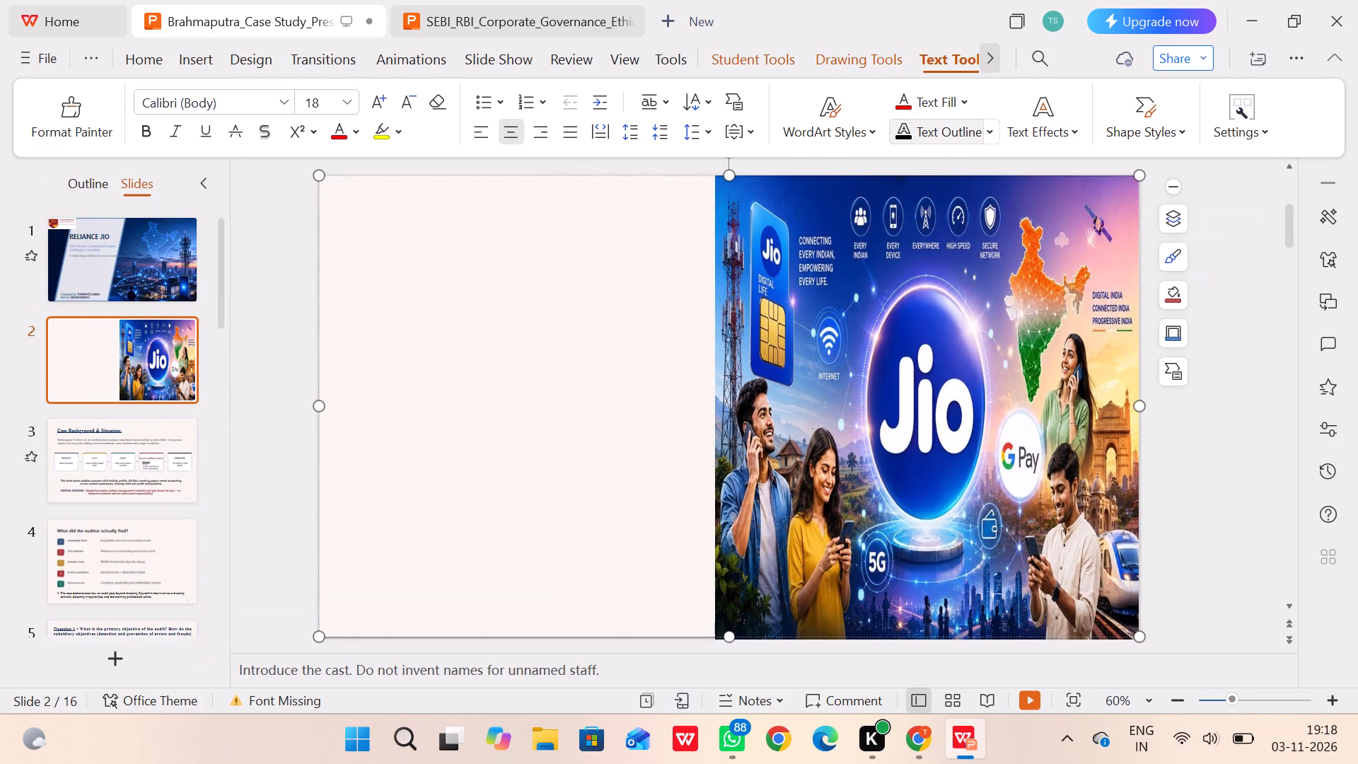
# Preview slide 2 and the preceding title slide in slide show mode, and return to editing.
pyautogui.doubleClick(134, 357)
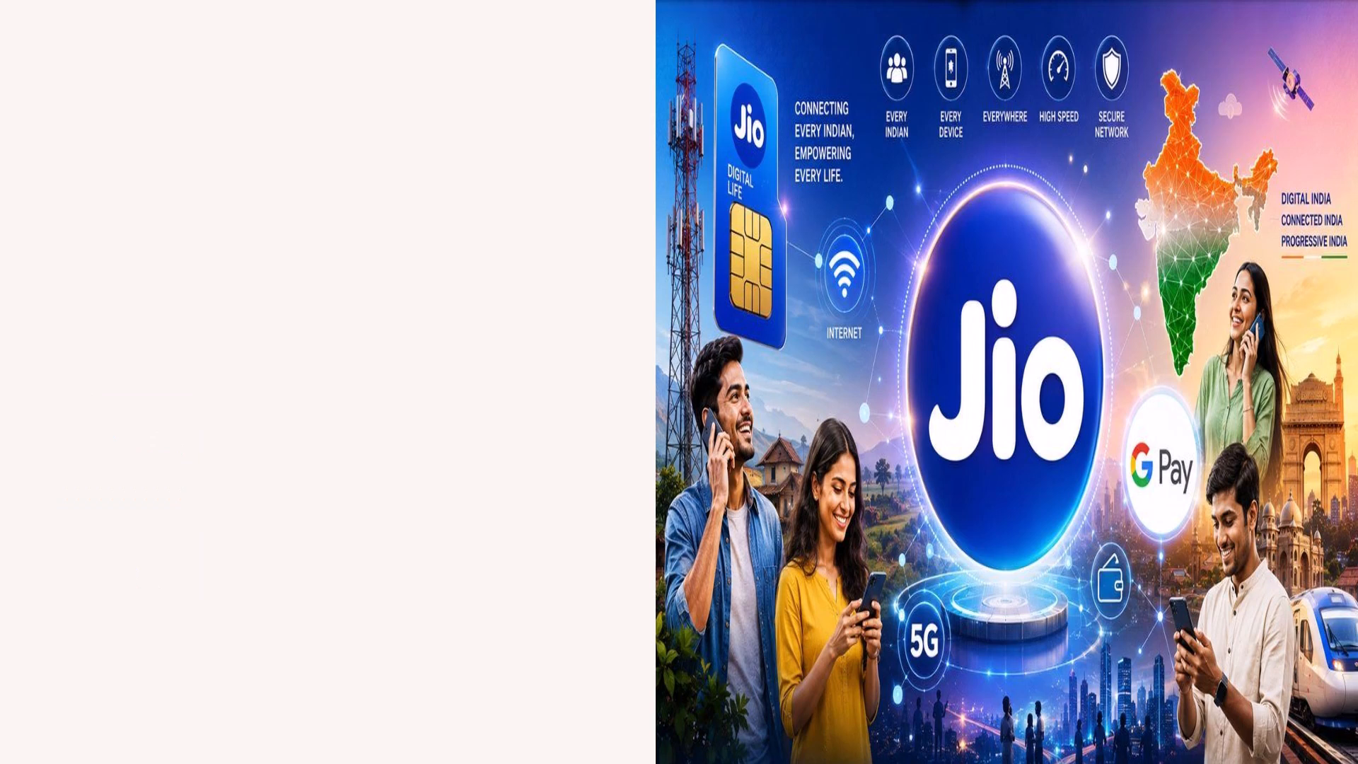
pyautogui.press('Left')
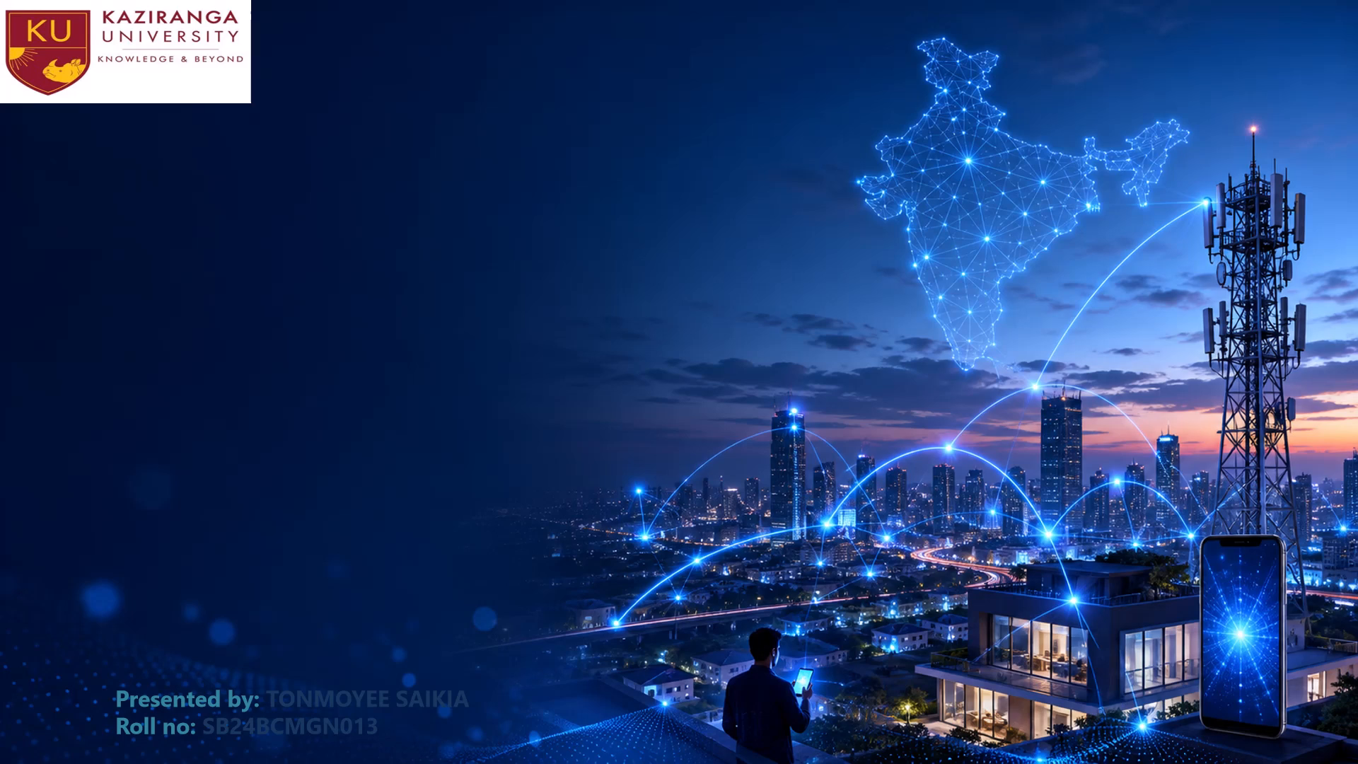
pyautogui.press('Right')
pyautogui.press('Right')
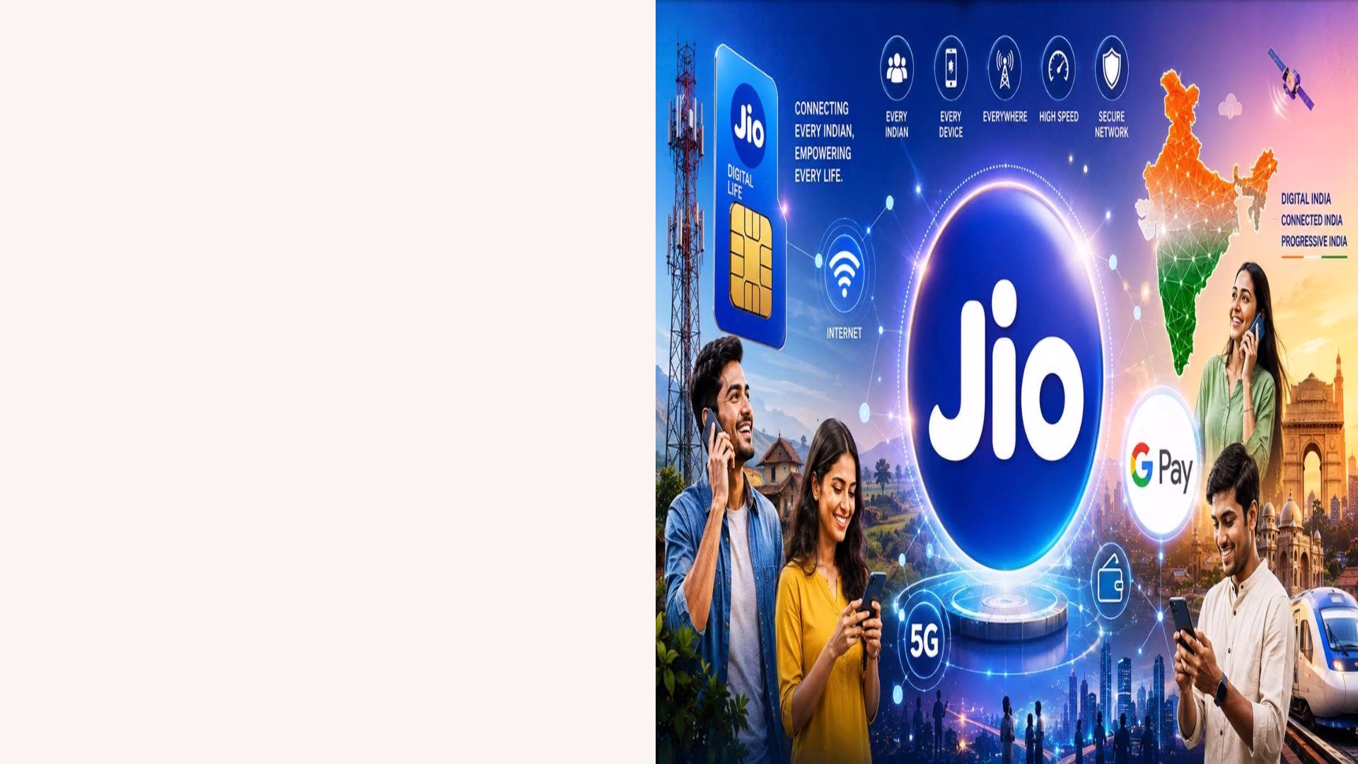
pyautogui.press('Escape')
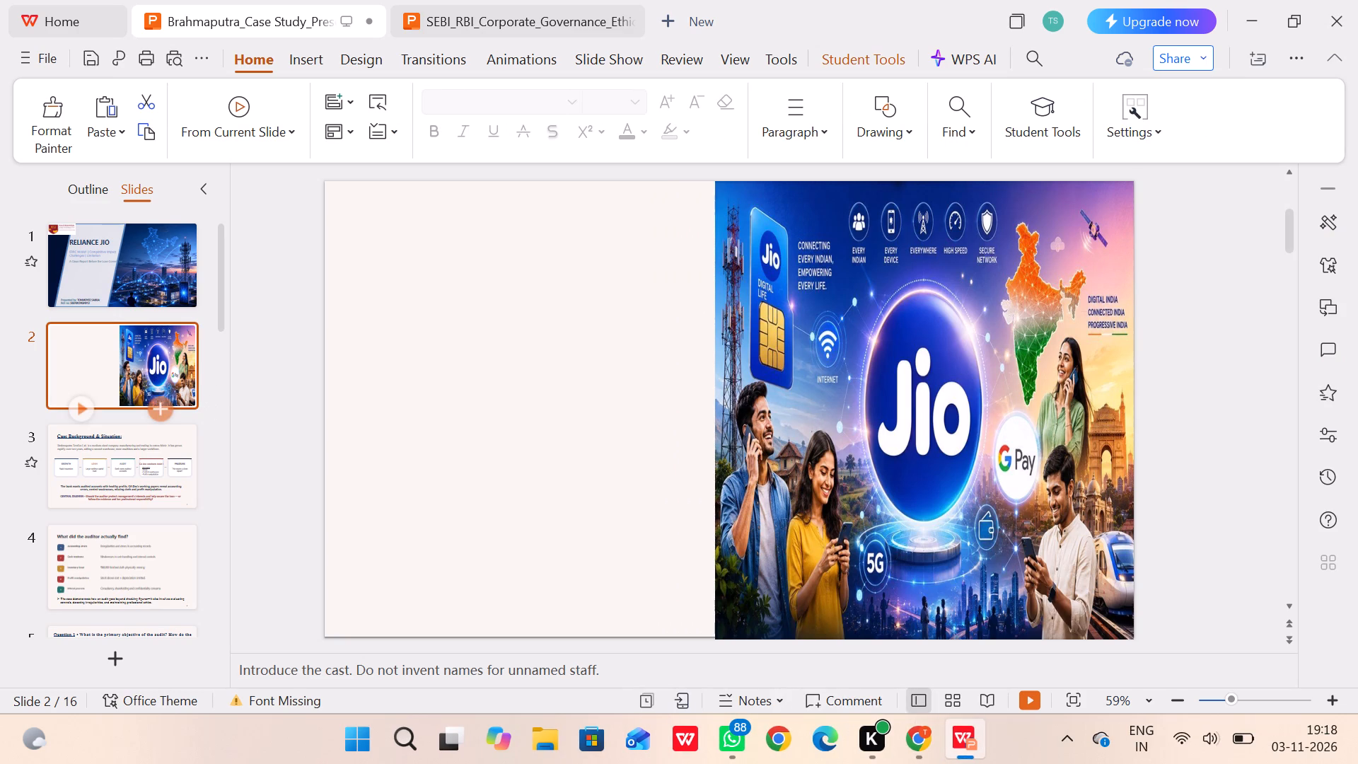
# Widen the Jio picture on slide 2 back across the full slide, to about 33.9 cm.
pyautogui.click(576, 475)
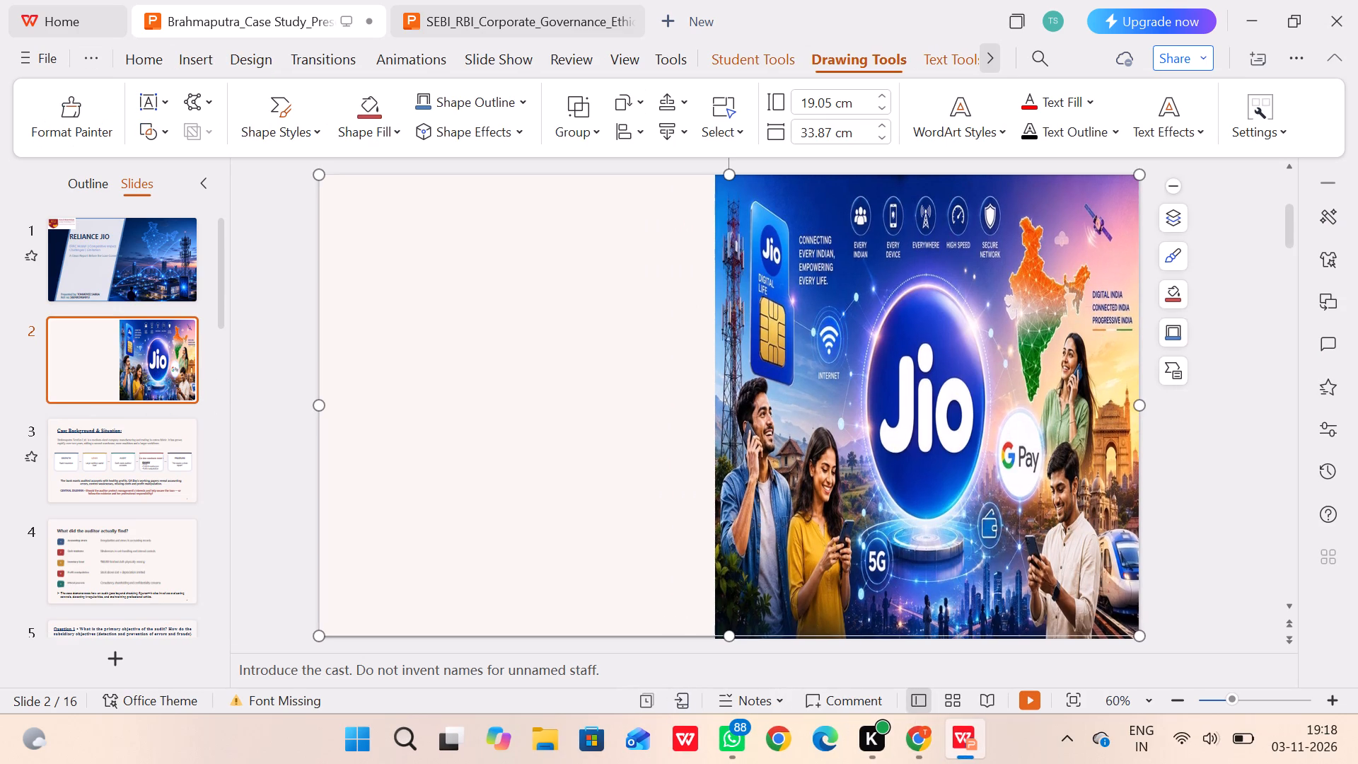
pyautogui.click(734, 438)
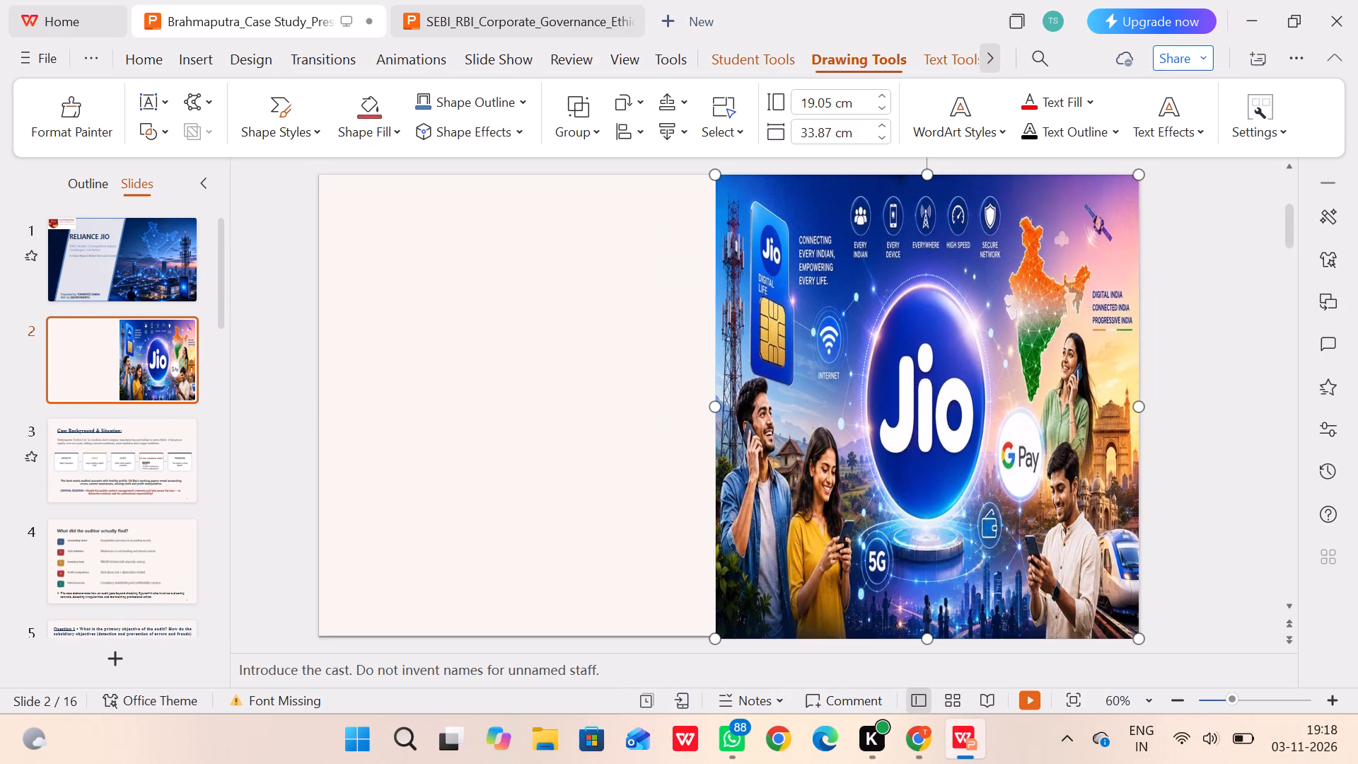
pyautogui.moveTo(714, 412); pyautogui.dragTo(319, 397)
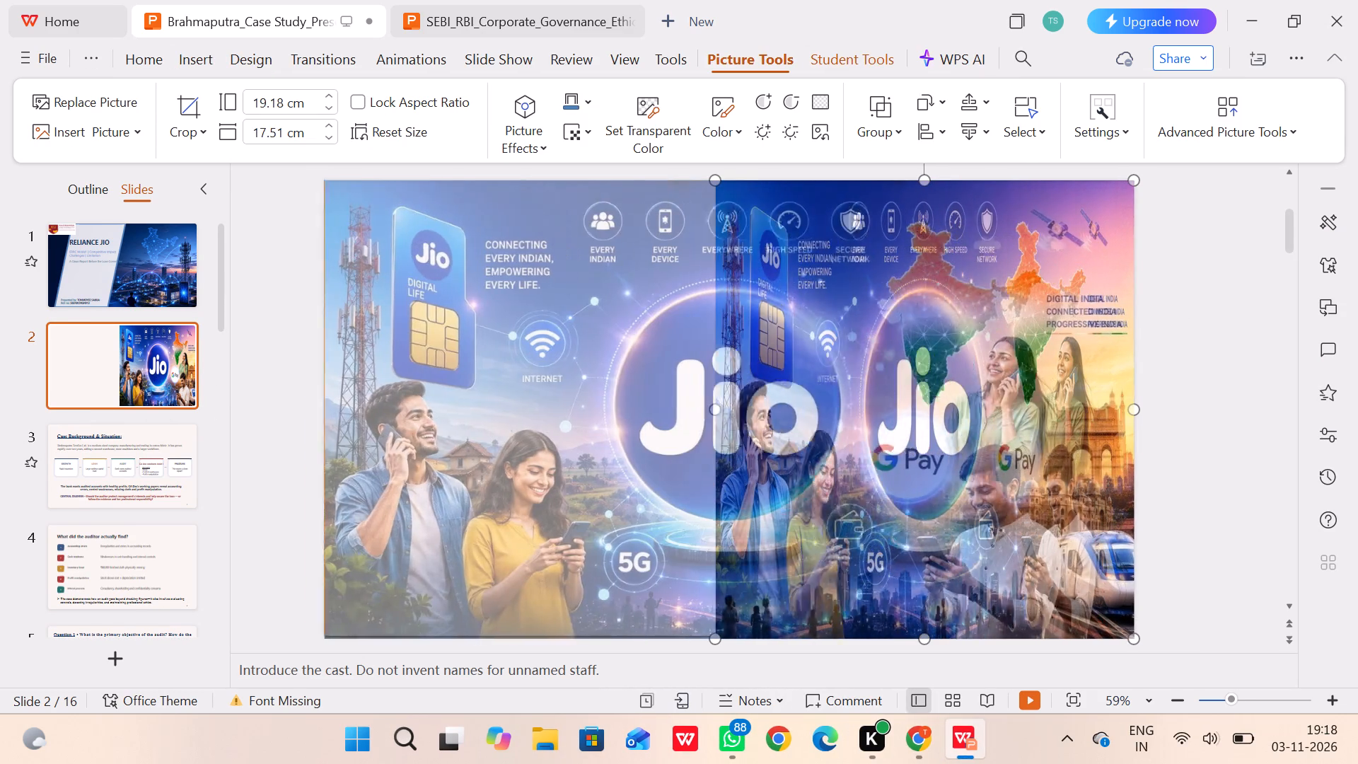
pyautogui.moveTo(319, 397); pyautogui.dragTo(333, 398)
pyautogui.click(333, 398)
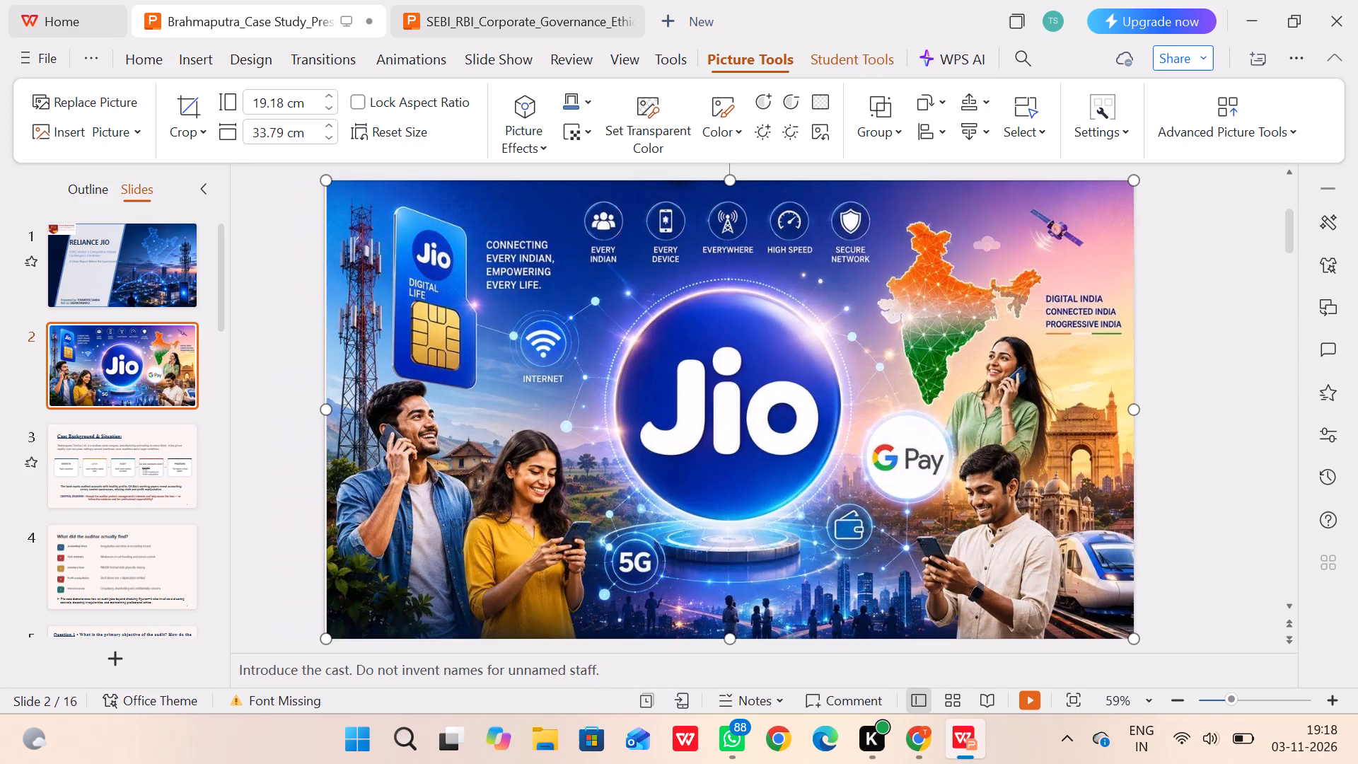
pyautogui.click(327, 410)
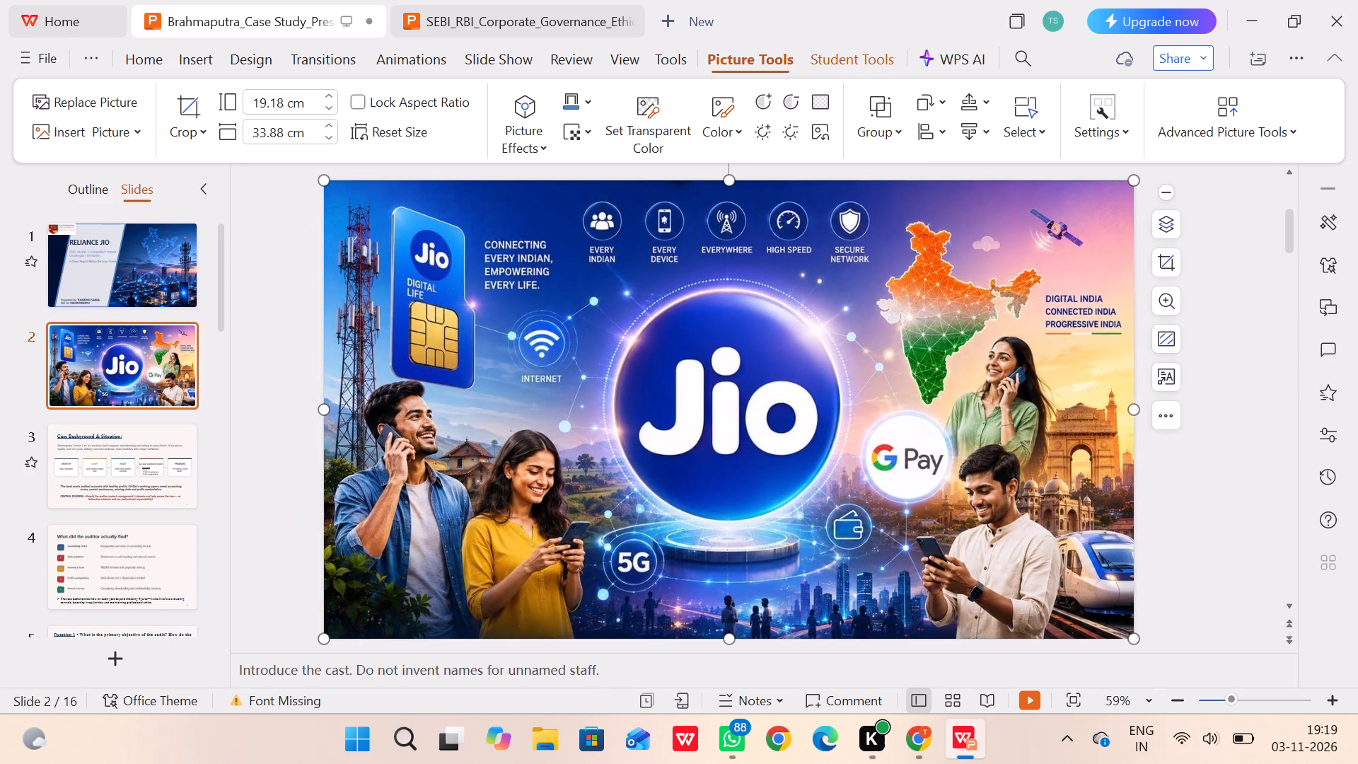
# Reduce the Jio picture's height to about 13.7 cm, leaving an empty strip along the bottom of slide 2.
pyautogui.doubleClick(726, 637)
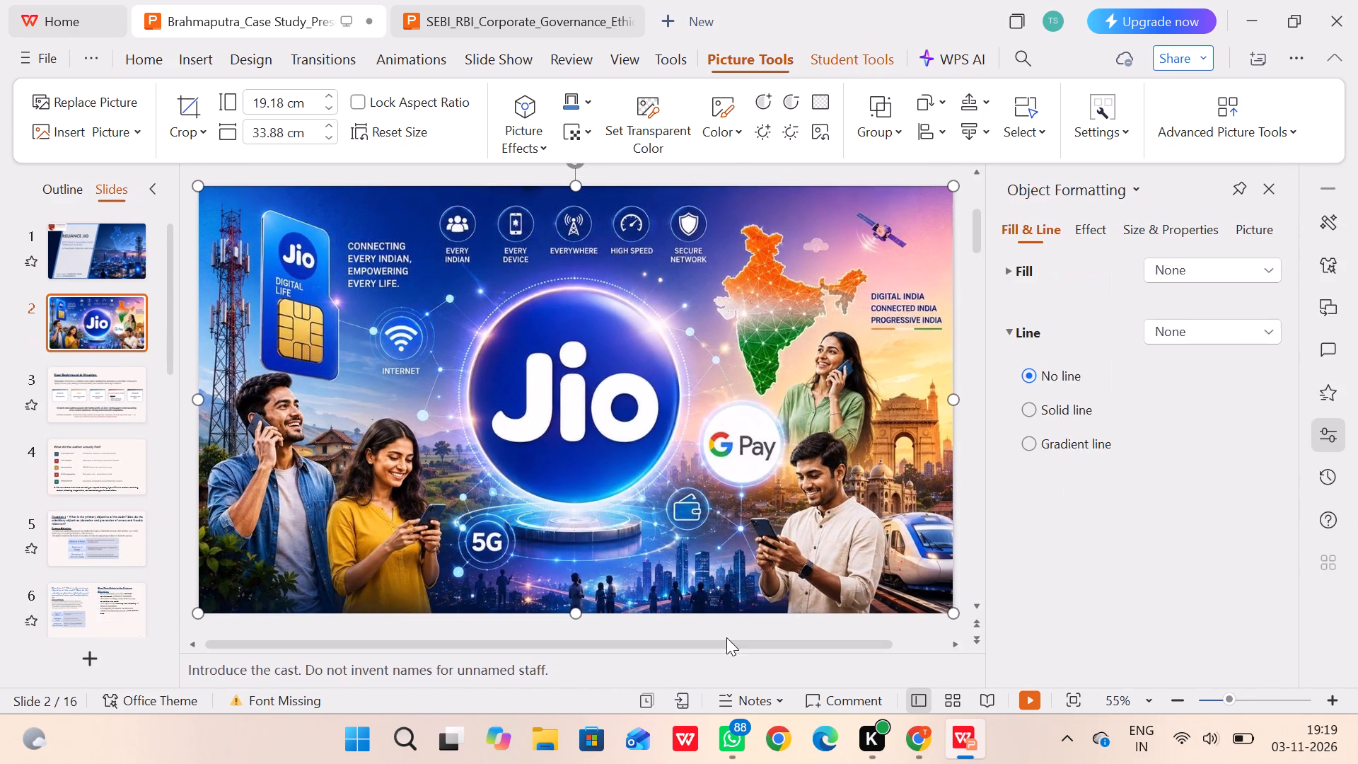
pyautogui.click(1276, 181)
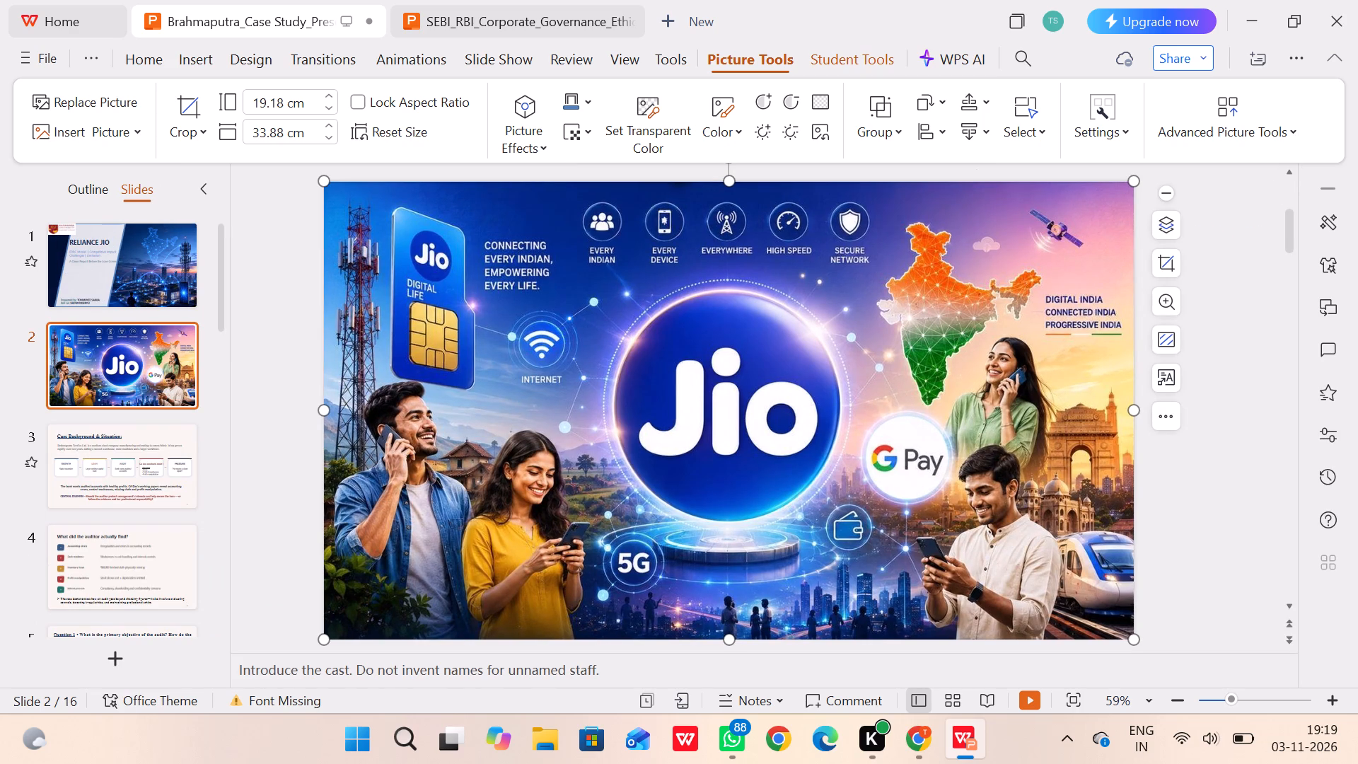
pyautogui.moveTo(729, 637); pyautogui.dragTo(766, 507)
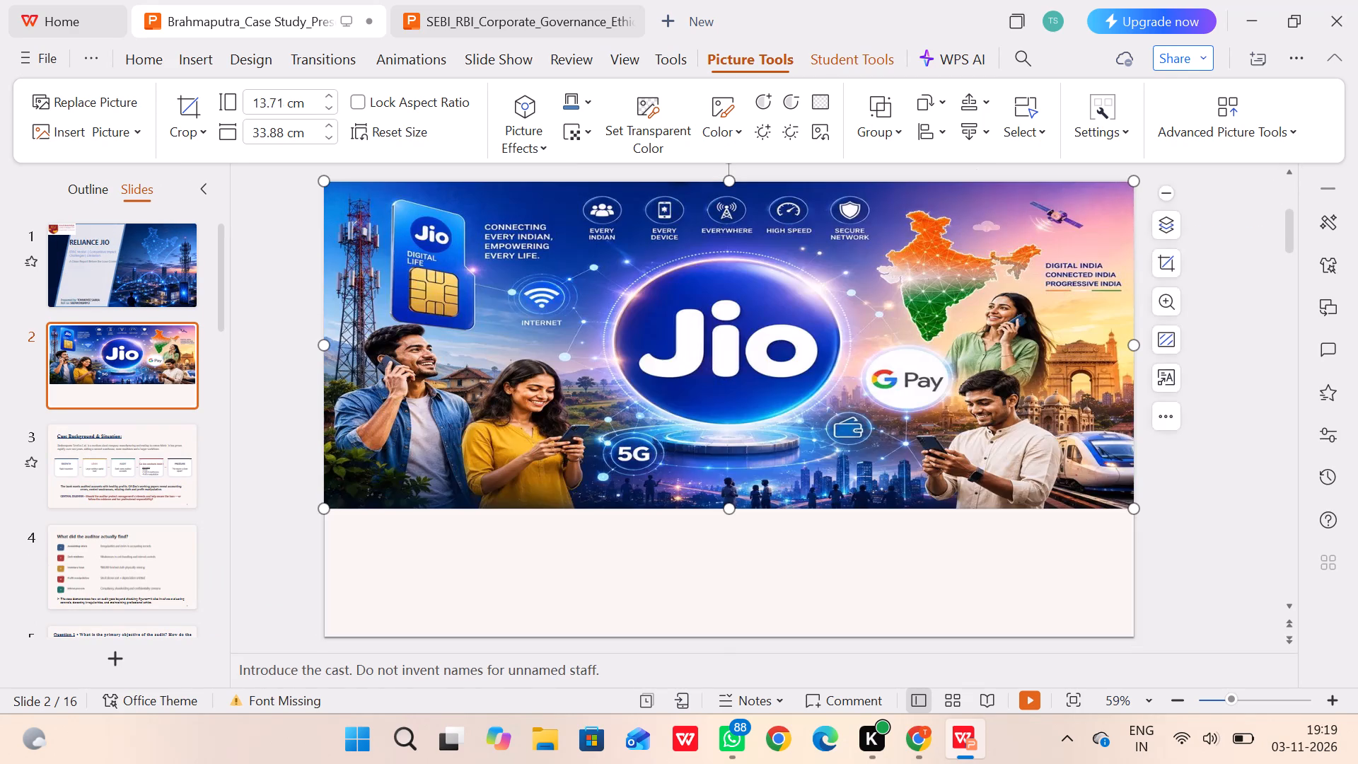
pyautogui.click(731, 508)
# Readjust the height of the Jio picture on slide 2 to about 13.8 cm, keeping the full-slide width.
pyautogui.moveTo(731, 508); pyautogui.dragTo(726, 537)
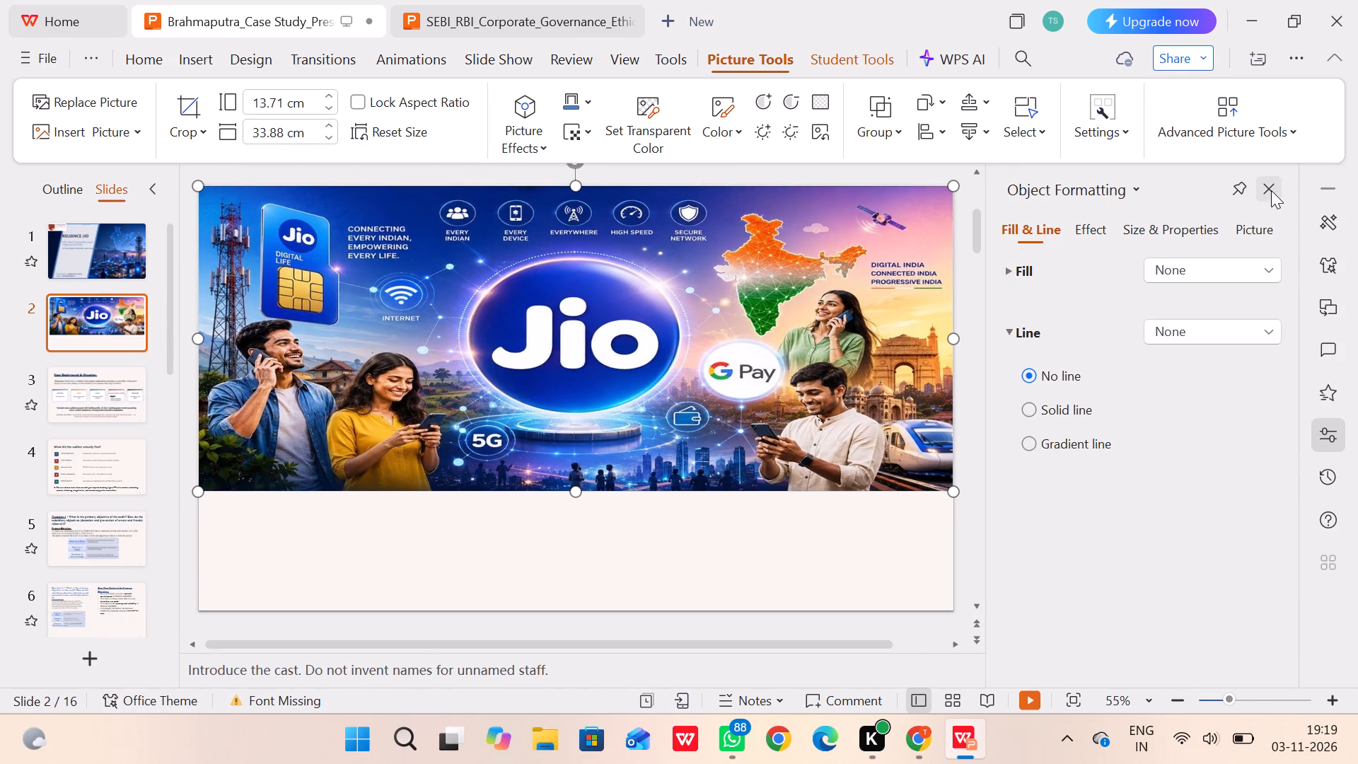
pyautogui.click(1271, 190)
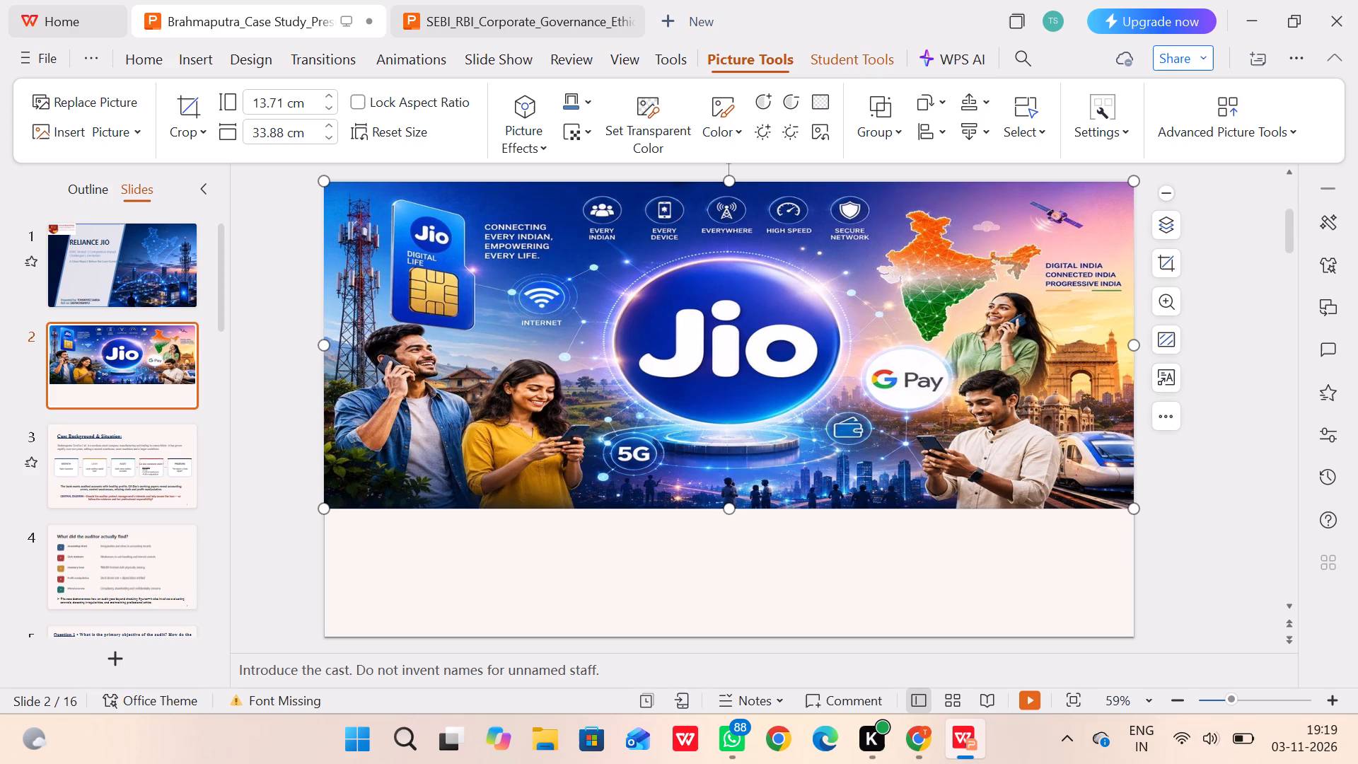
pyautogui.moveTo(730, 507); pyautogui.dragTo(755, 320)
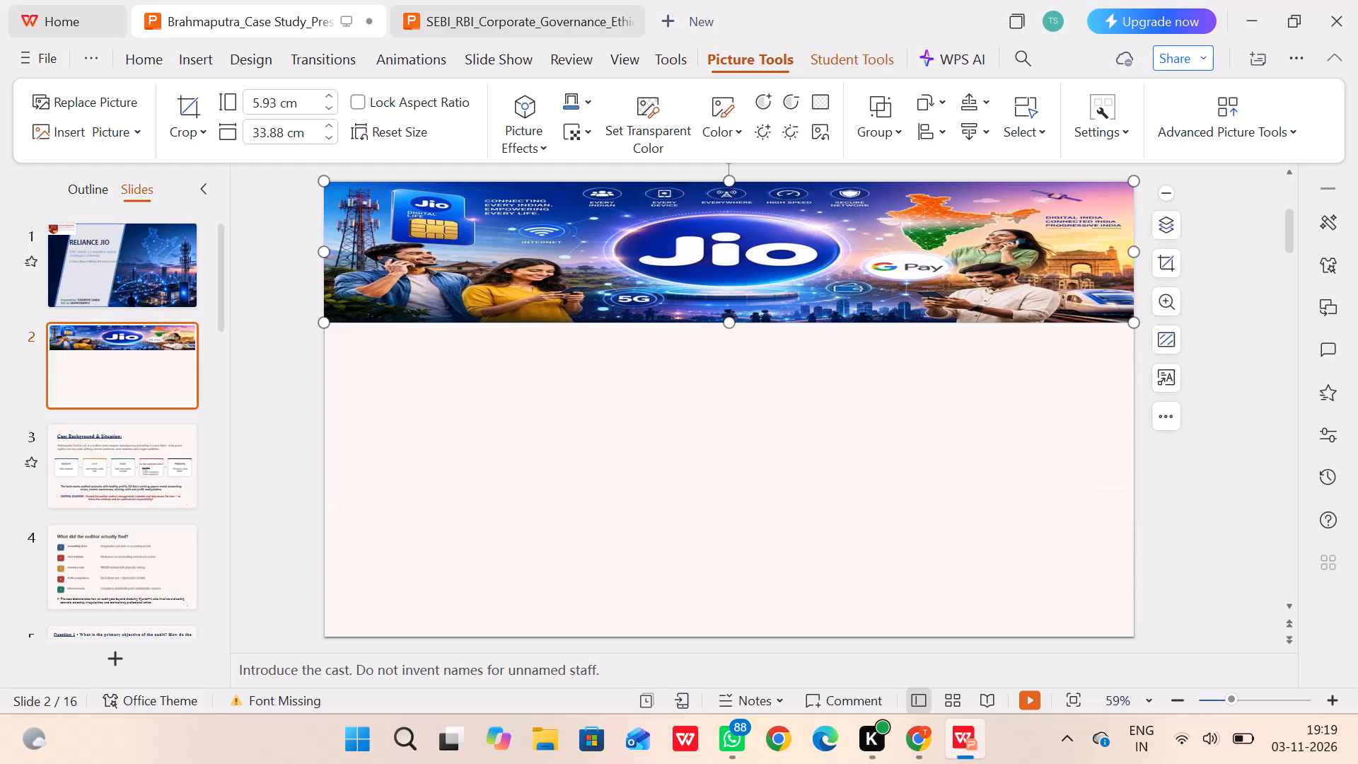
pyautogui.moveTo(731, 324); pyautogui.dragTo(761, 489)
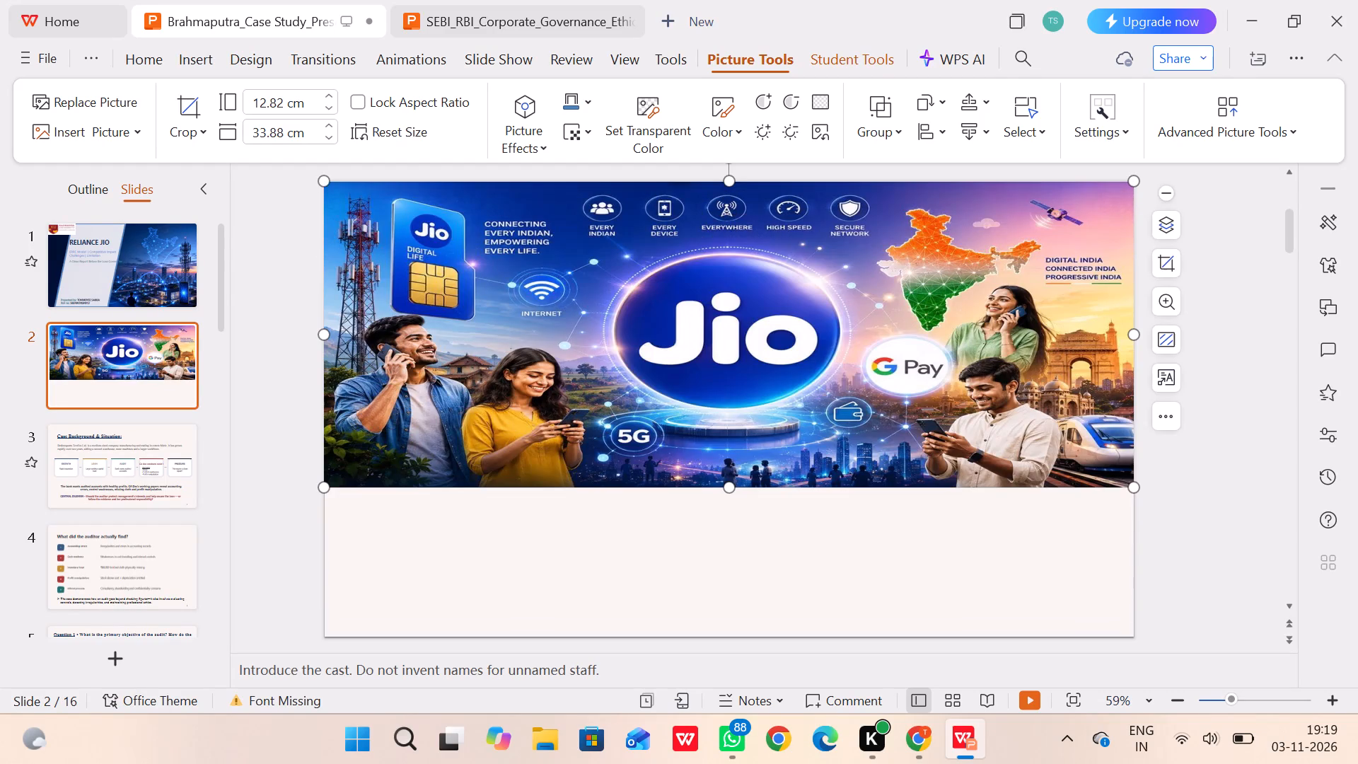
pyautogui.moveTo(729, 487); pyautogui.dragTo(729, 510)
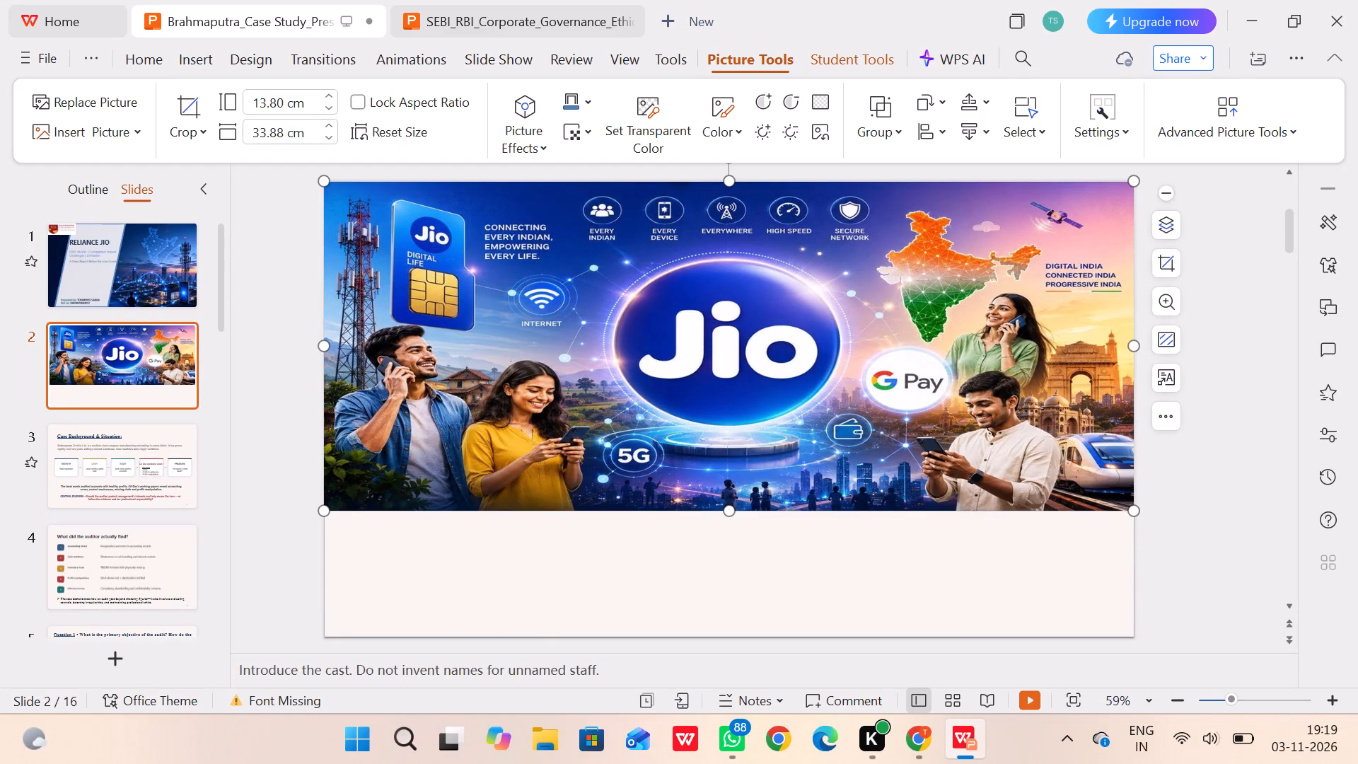
# Add a text box in the empty strip below the picture with the slide 2 heading from ChatGPT, "INTRODUCTION TO RELIANCE JIO".
pyautogui.doubleClick(547, 568)
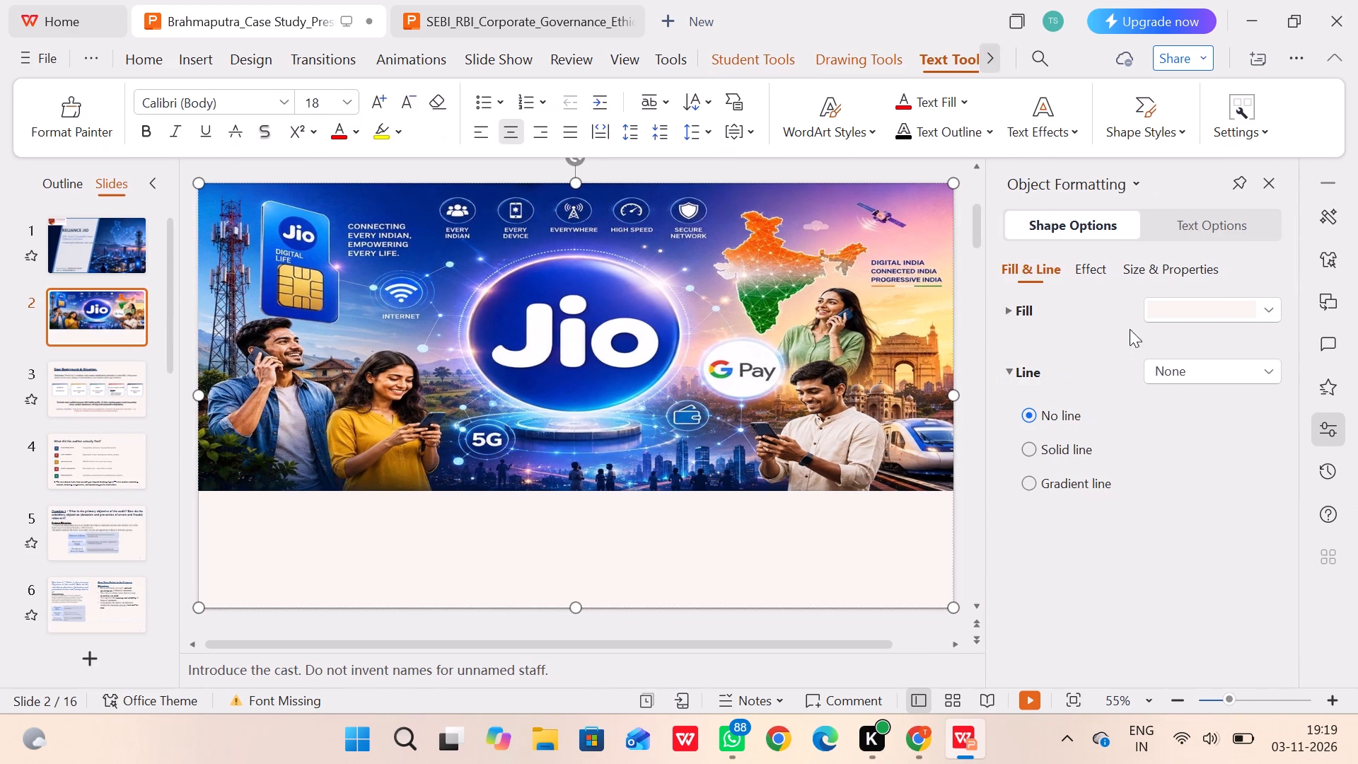
pyautogui.click(1272, 178)
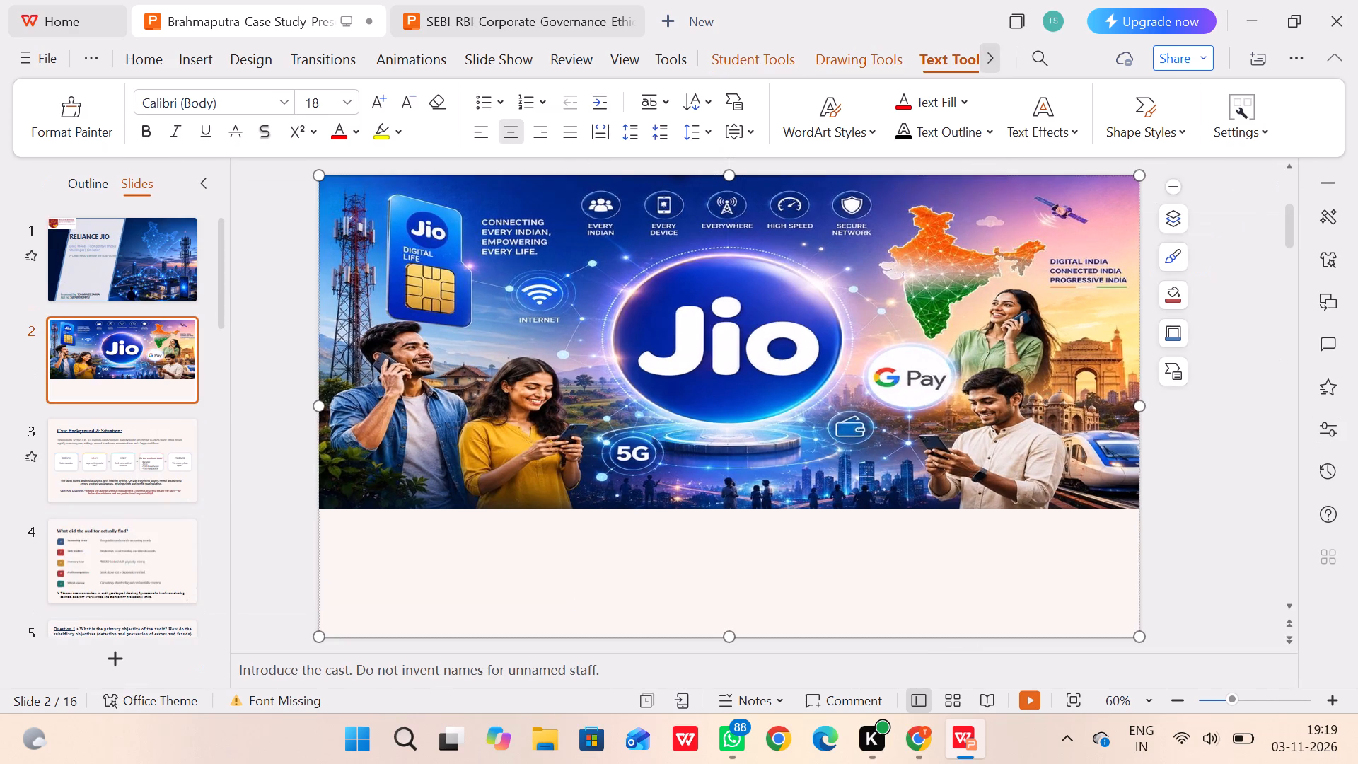
pyautogui.doubleClick(291, 555)
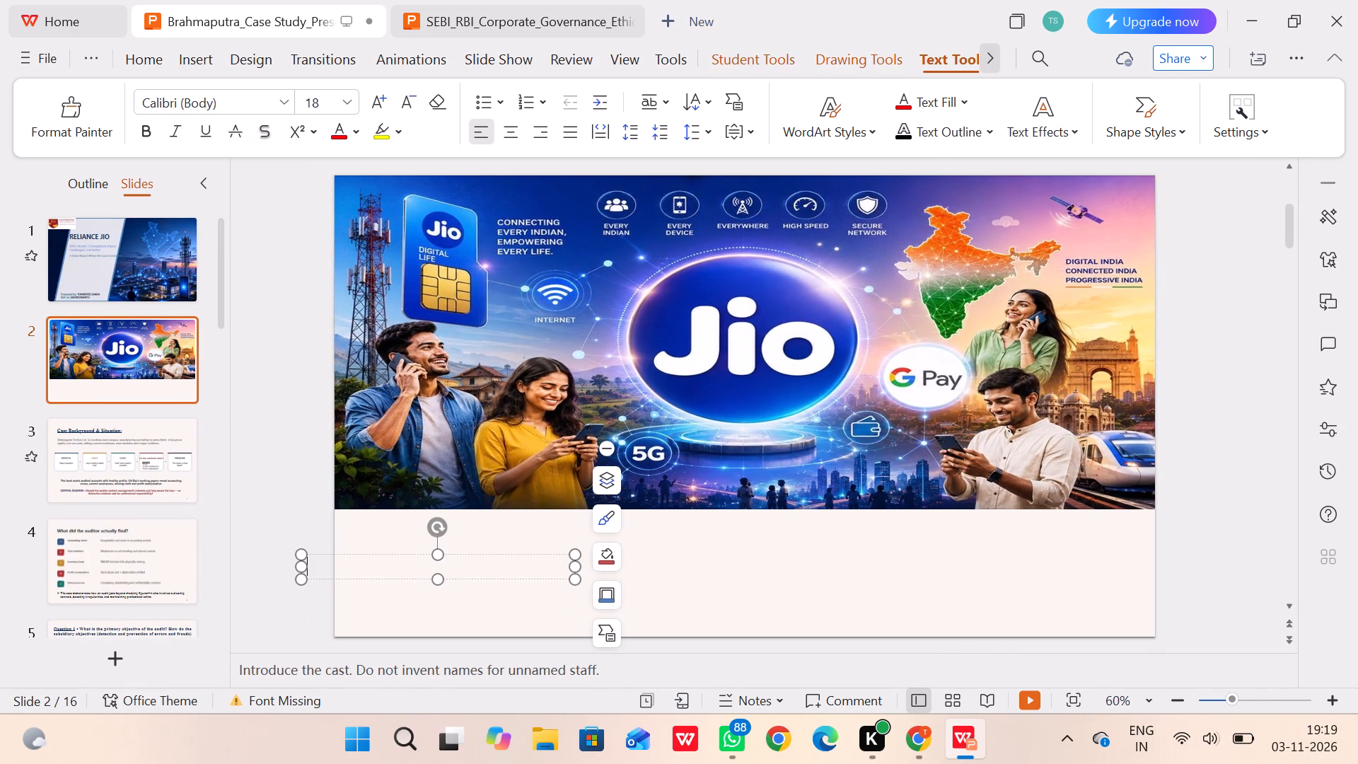
pyautogui.click(927, 724)
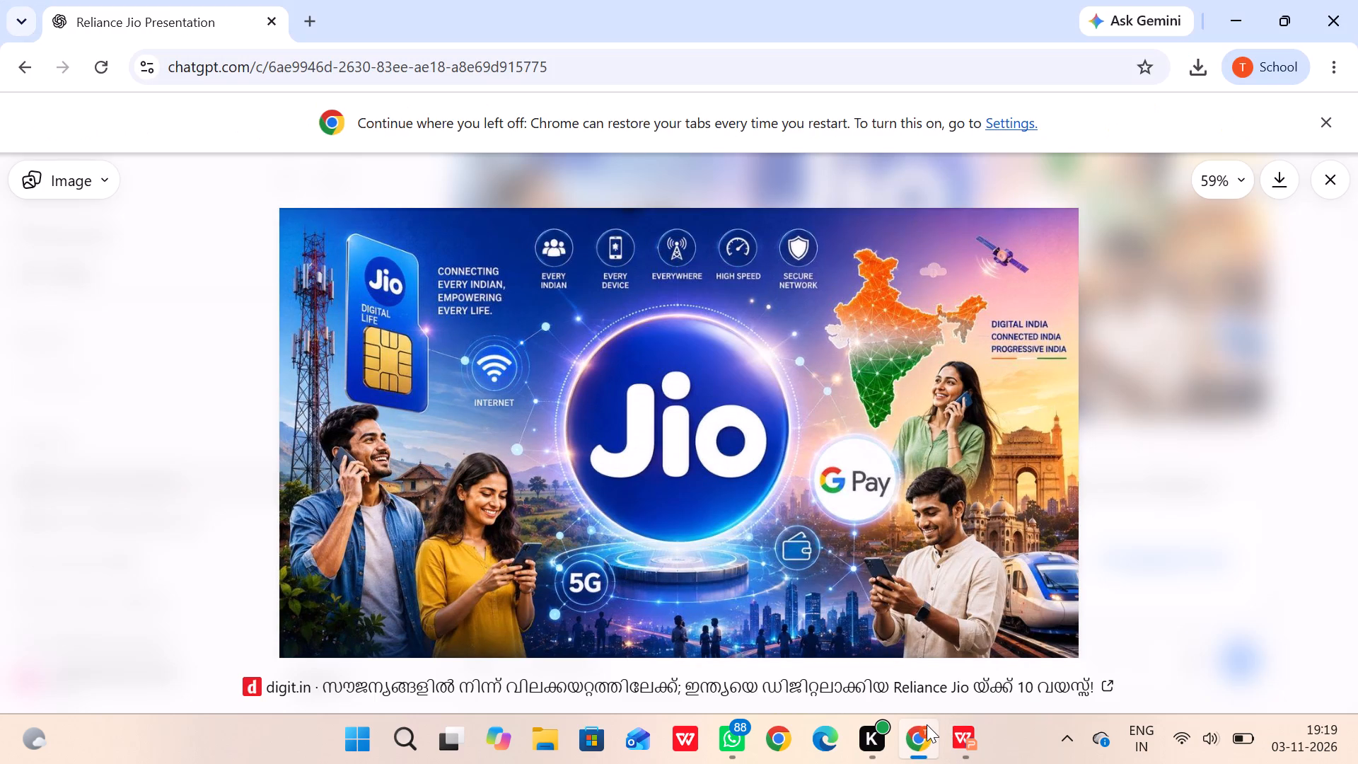
pyautogui.click(1335, 175)
pyautogui.scroll(-1, 992, 262)
pyautogui.scroll(1, 992, 262)
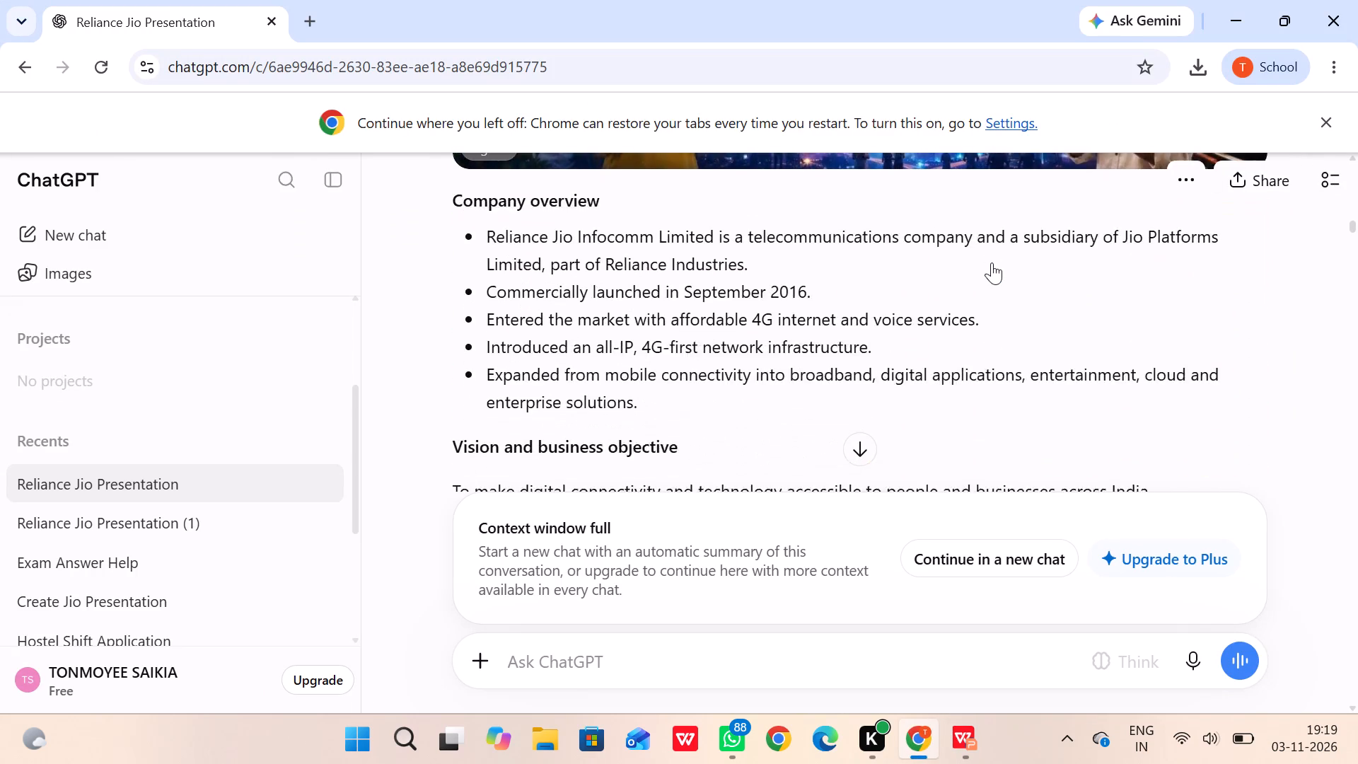
pyautogui.scroll(1, 992, 262)
pyautogui.hscroll(1, 992, 262)
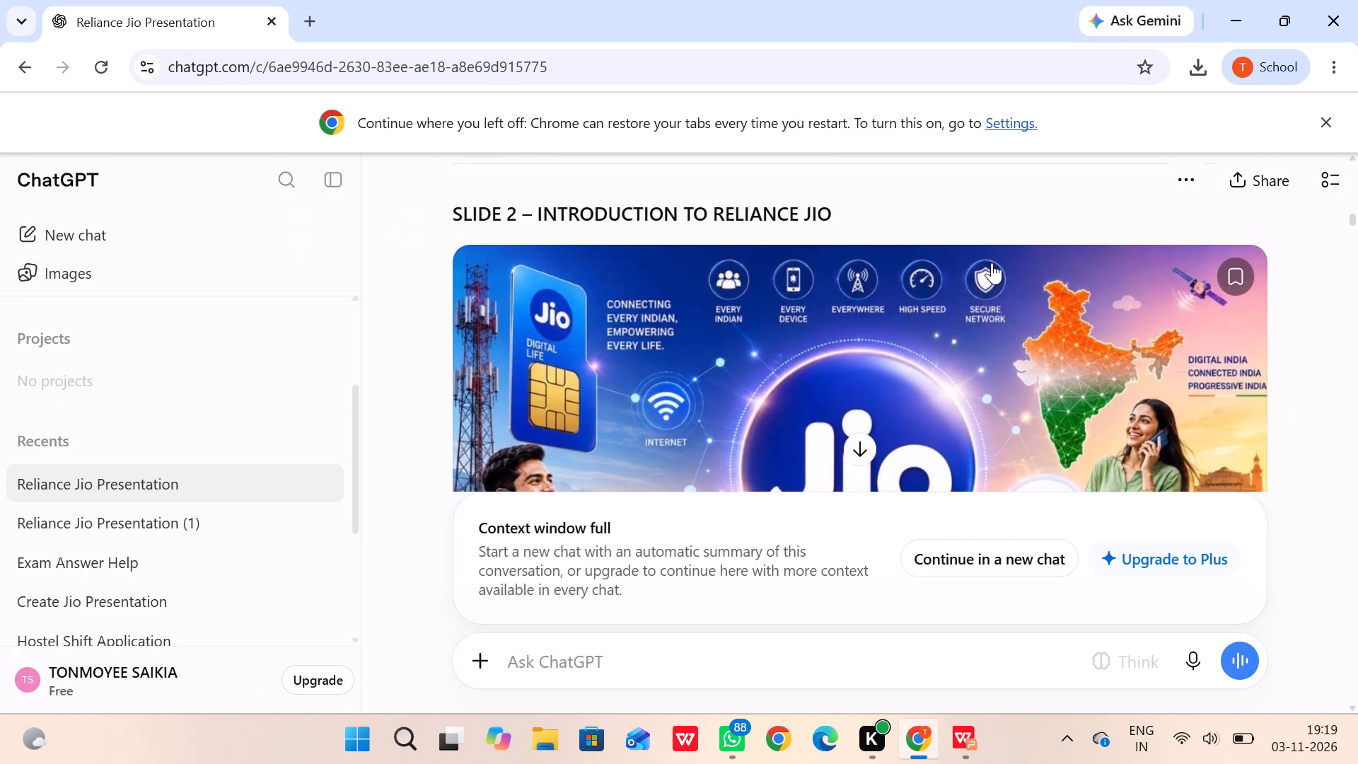
pyautogui.hscroll(1, 992, 262)
pyautogui.click(953, 746)
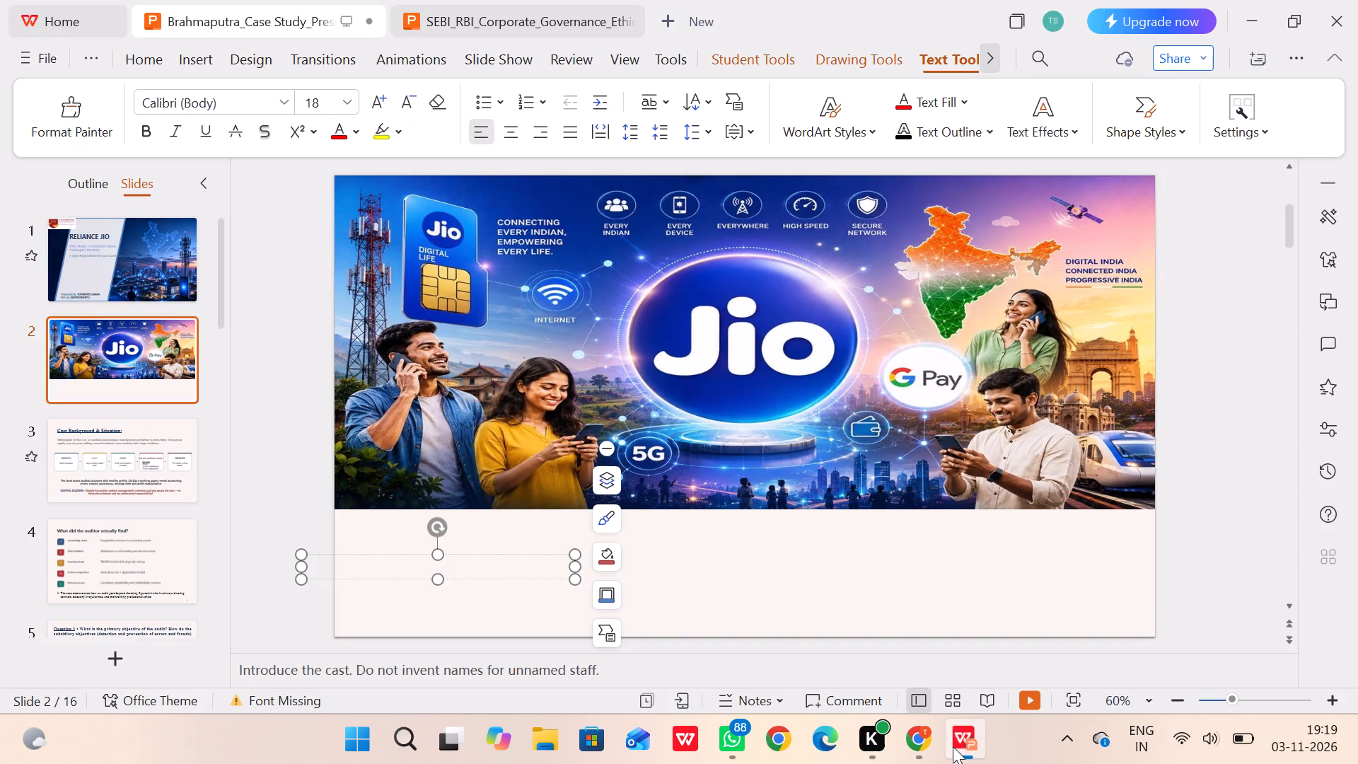
pyautogui.write('INTRODUCTION TO RELIANCE JIO')
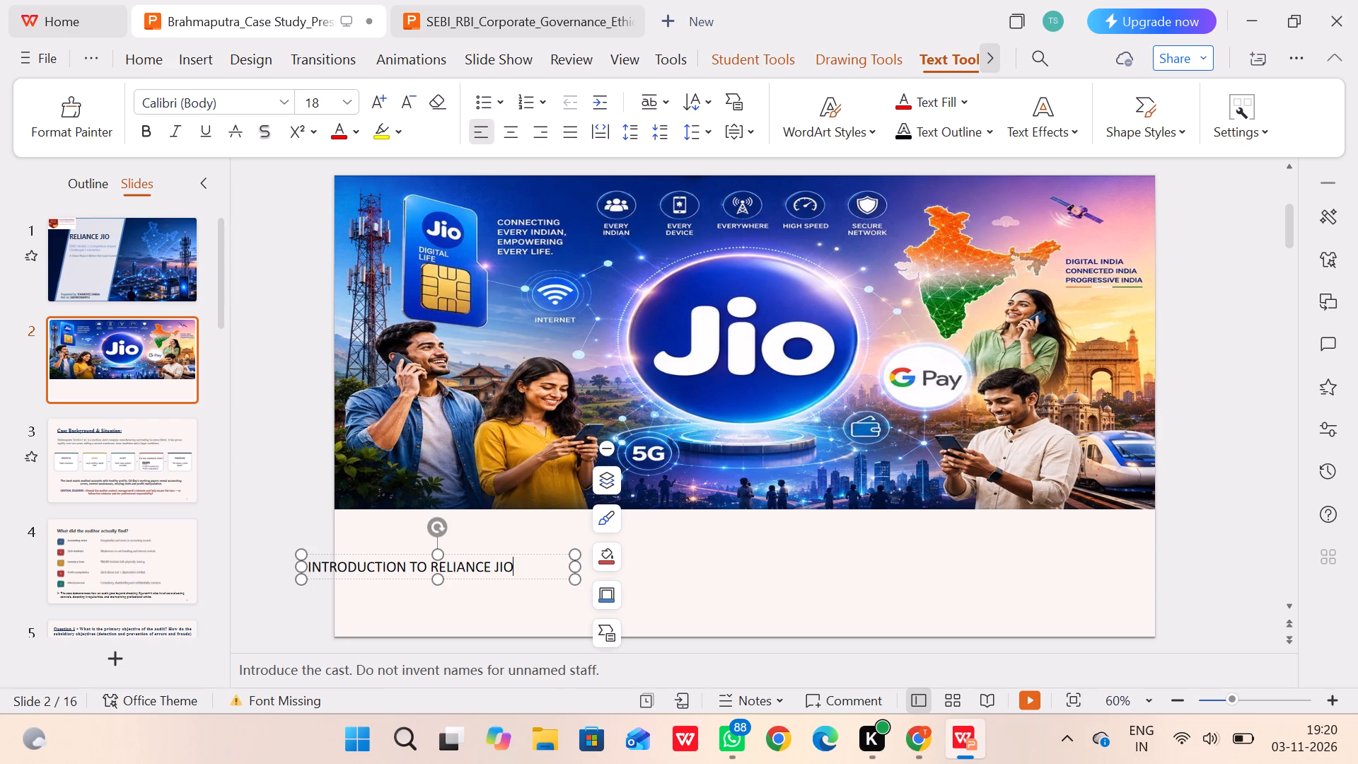
# Format the slide 2 heading as bold 40 pt Times New Roman in DarkSlateBlue, Text 2, Darker 25%.
pyautogui.moveTo(513, 567); pyautogui.dragTo(303, 569)
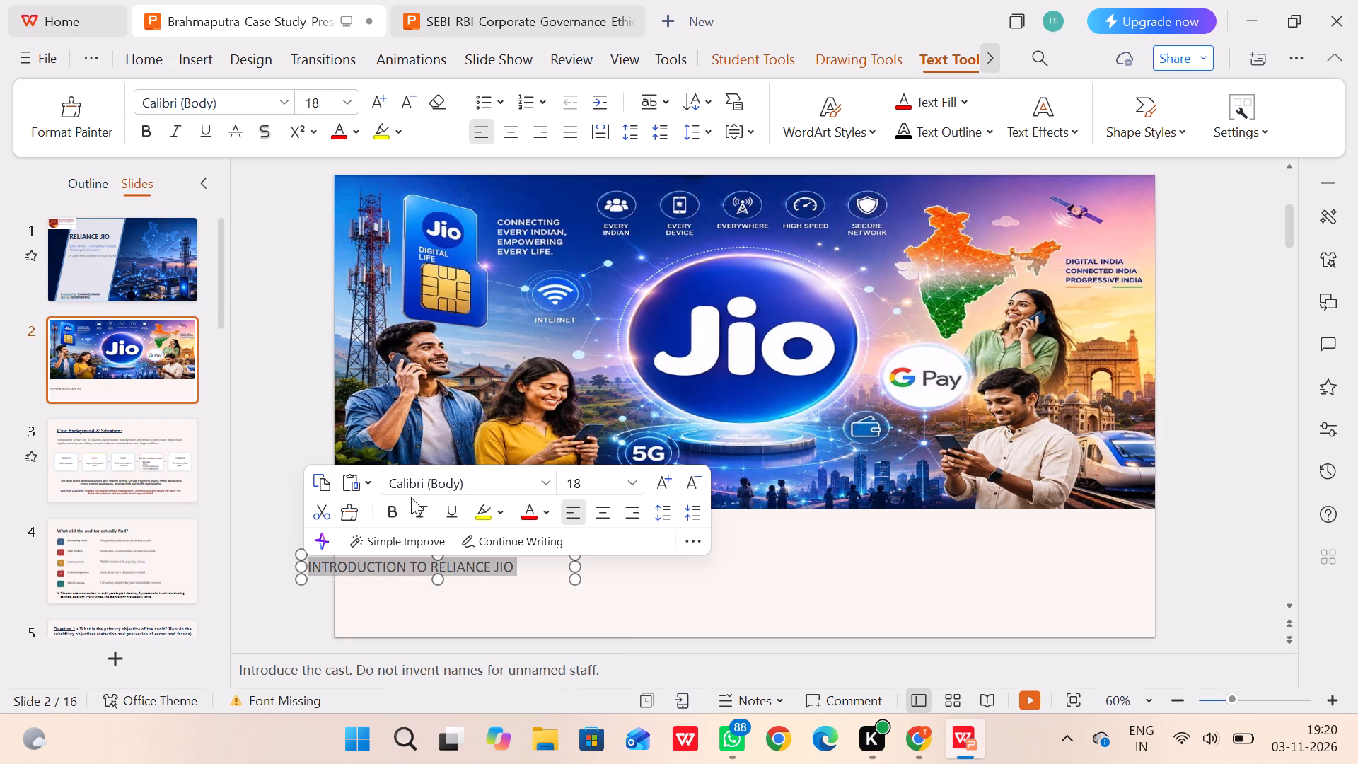
pyautogui.click(540, 480)
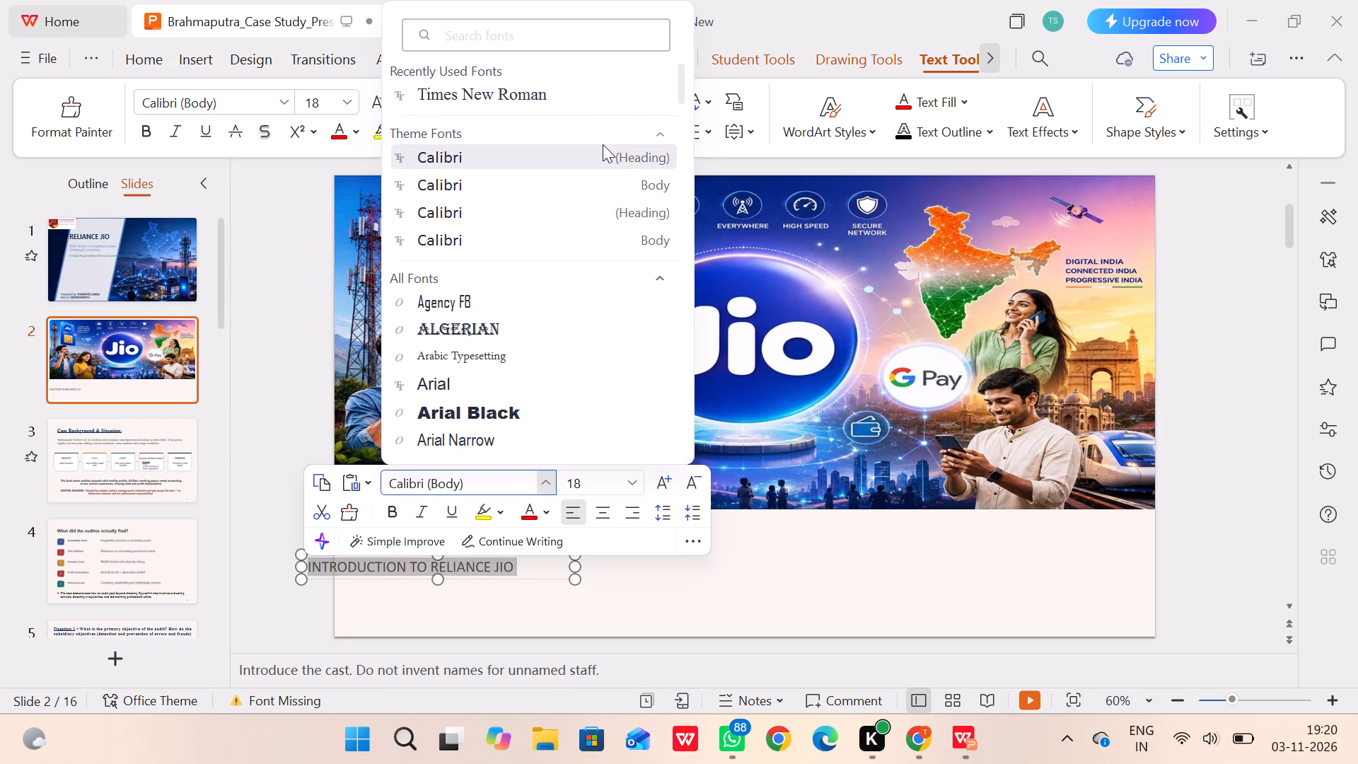
pyautogui.click(608, 86)
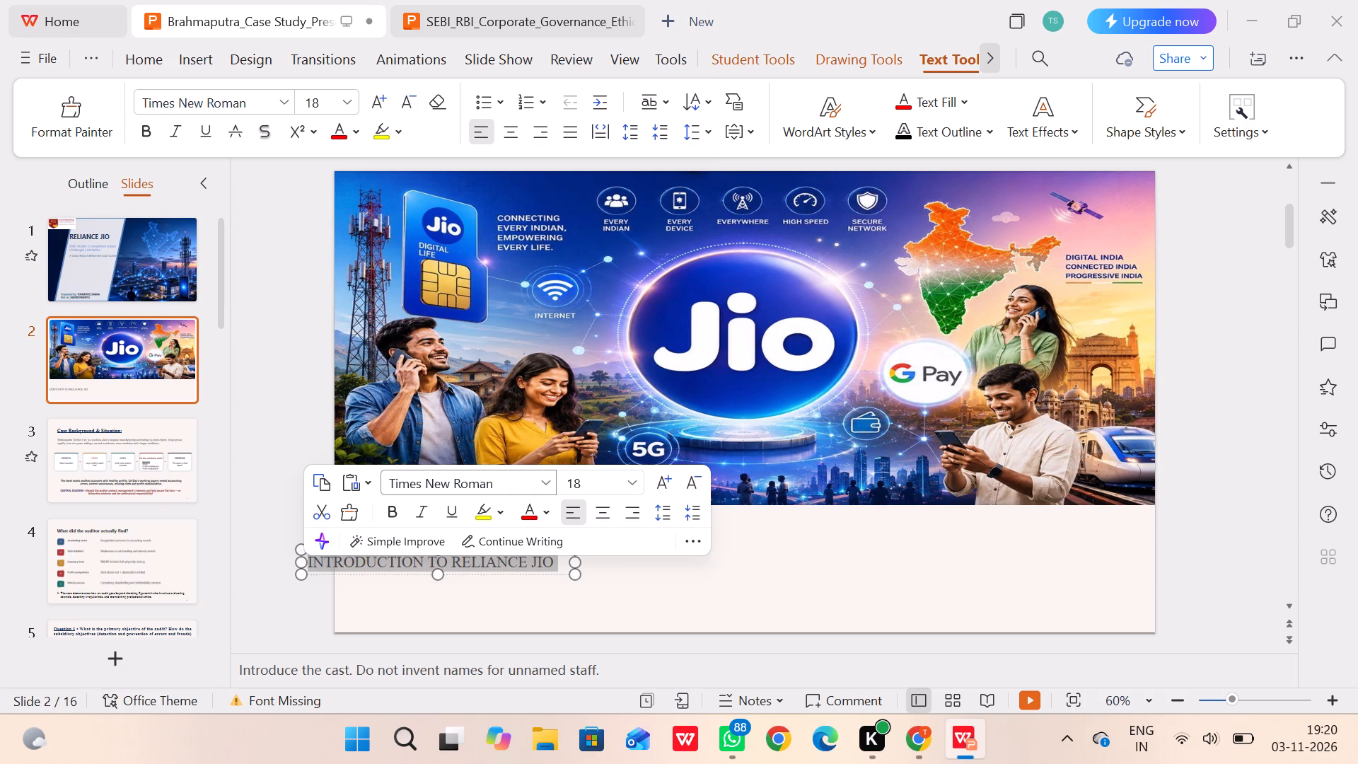
pyautogui.click(635, 475)
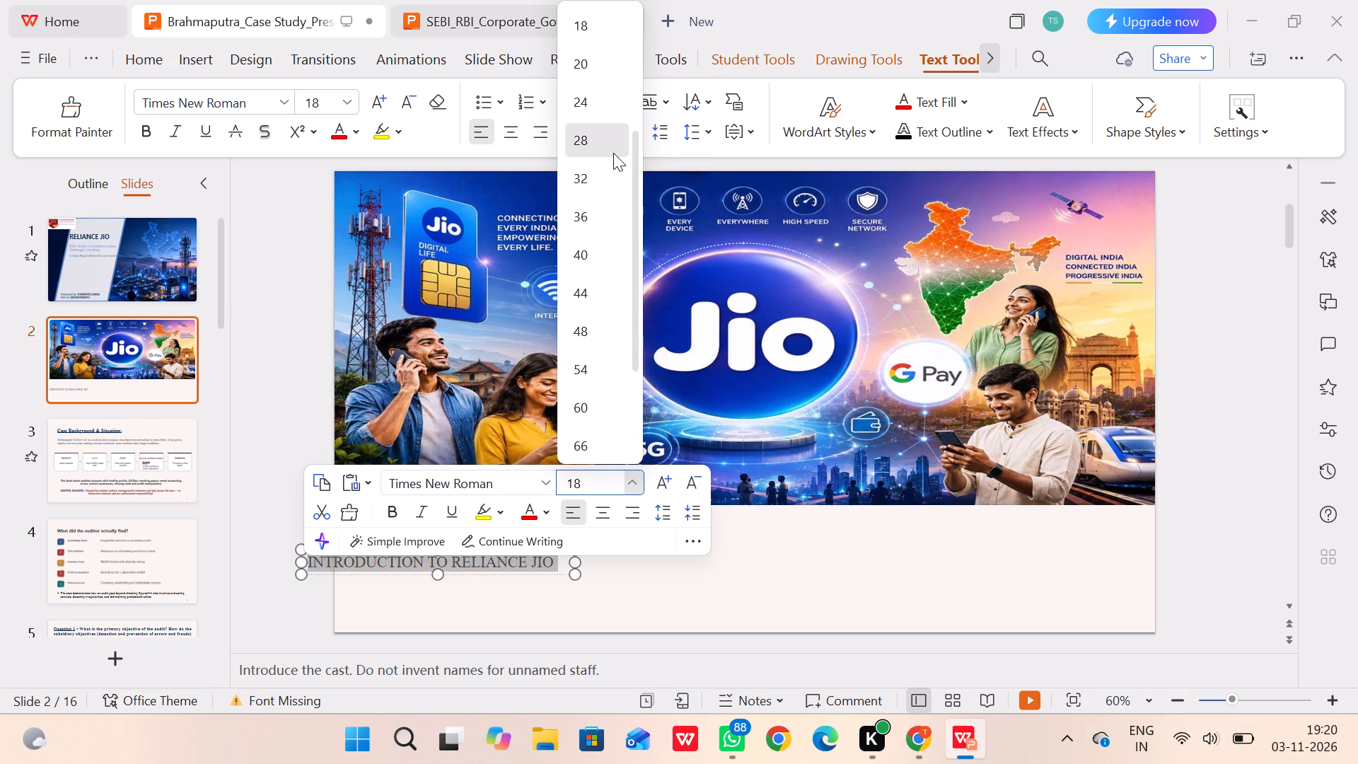
pyautogui.click(579, 261)
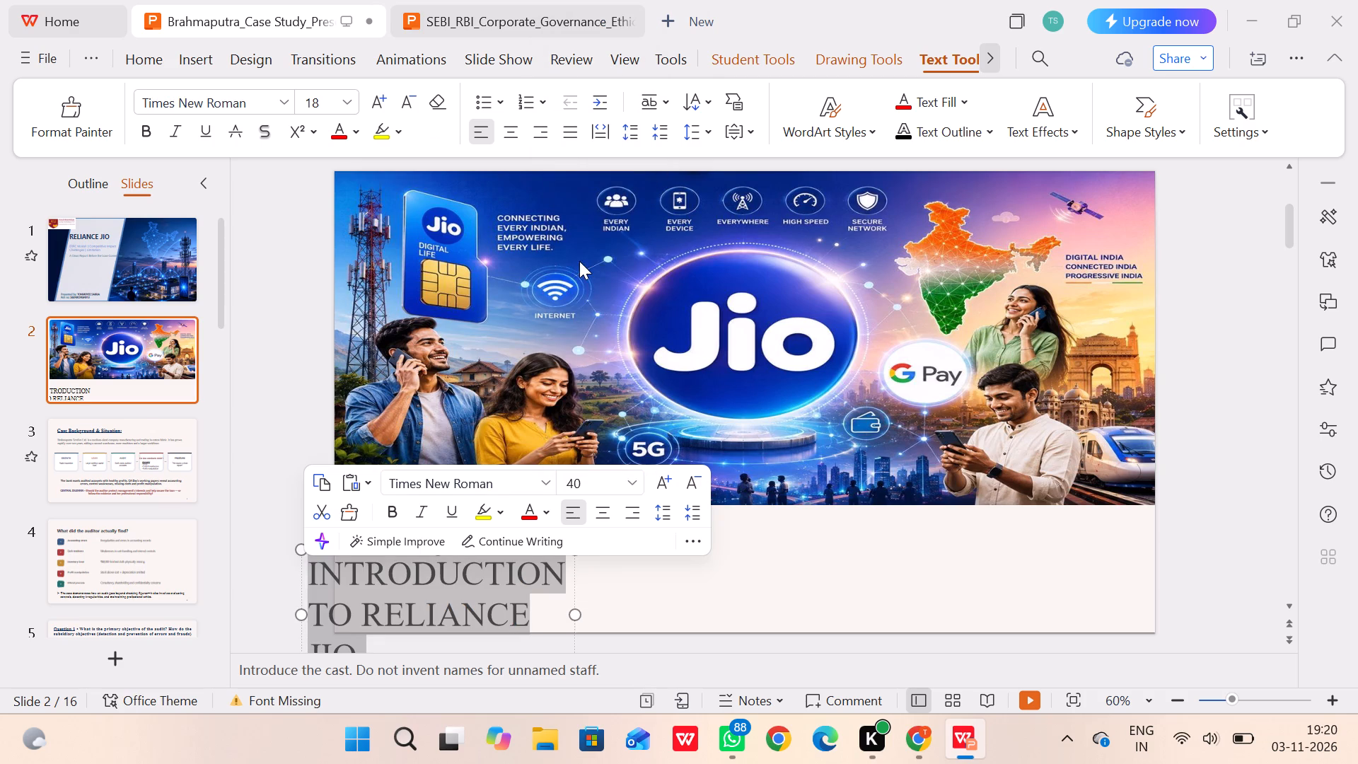
pyautogui.click(399, 501)
pyautogui.click(545, 514)
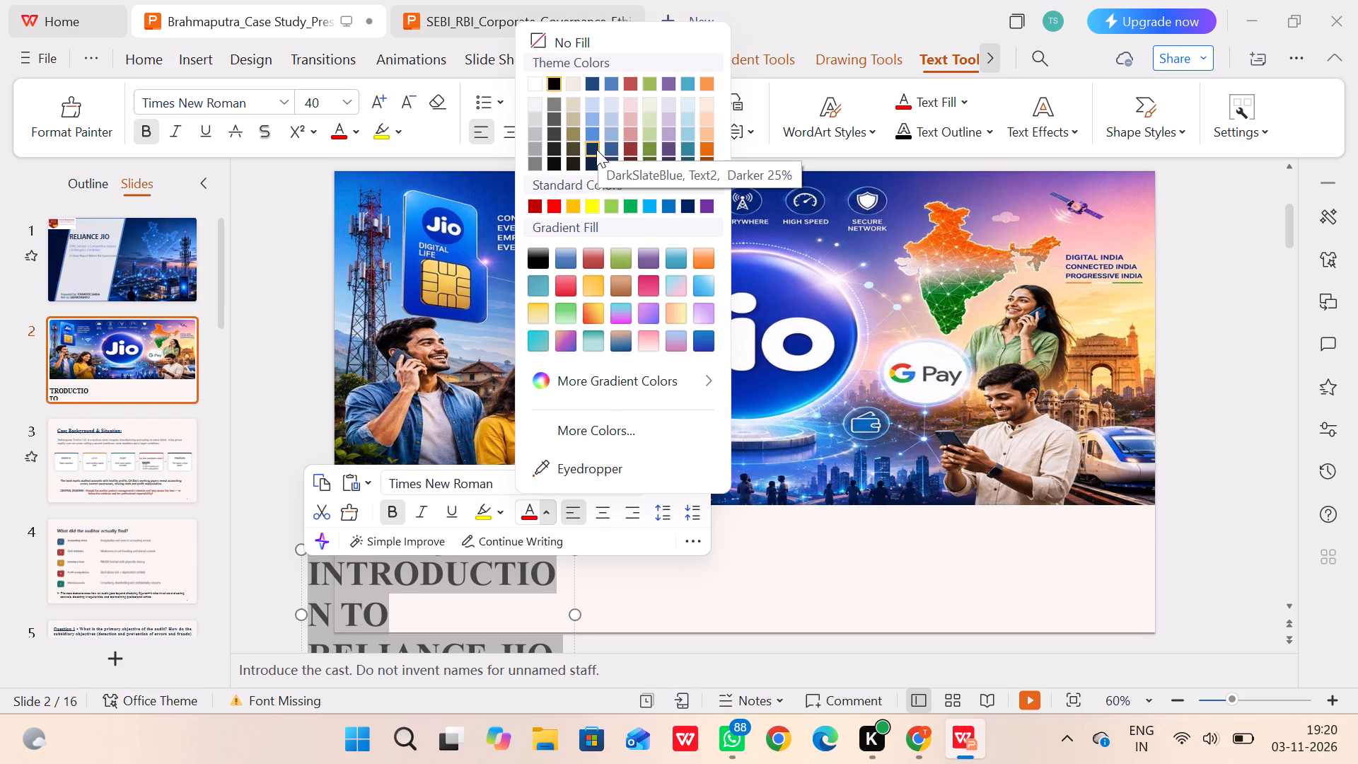
pyautogui.click(596, 149)
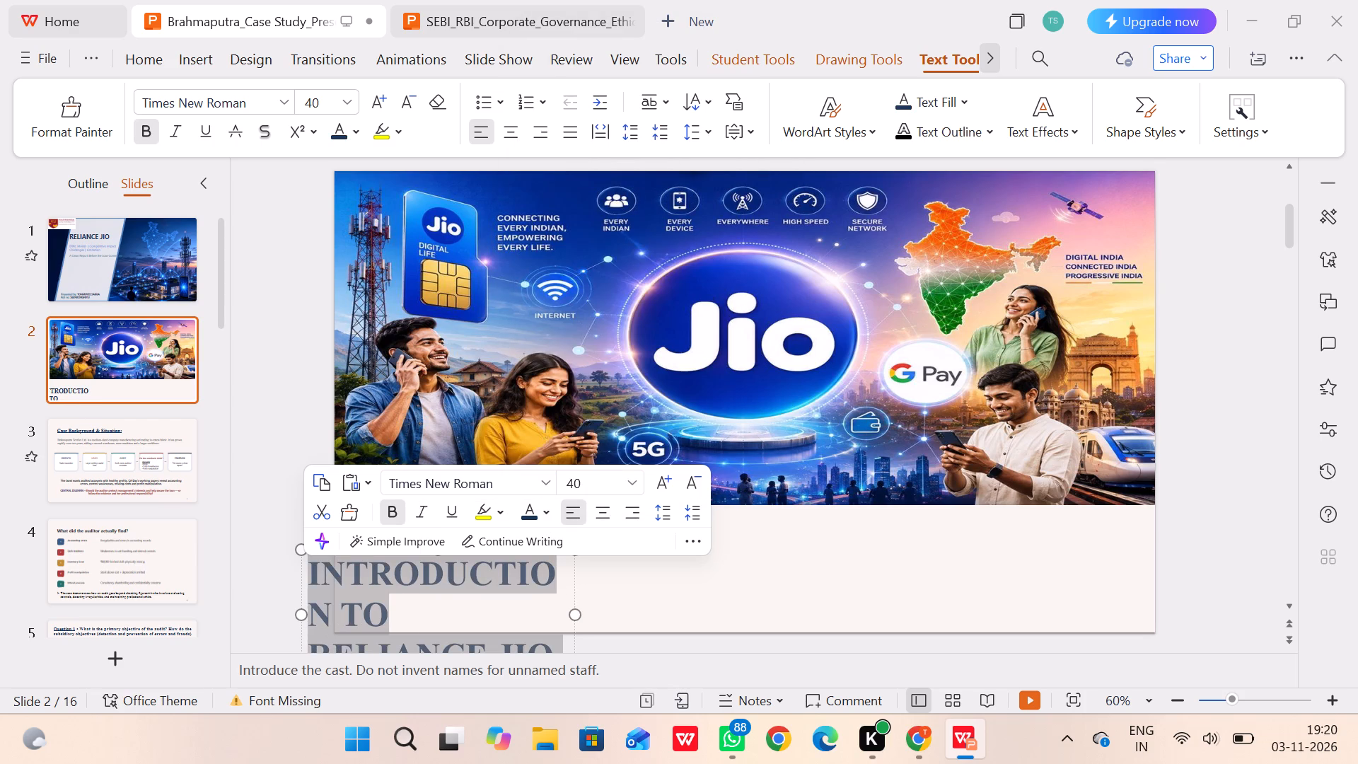
# Widen the heading's text box so the text fits on one line, and centre the heading horizontally beneath the picture.
pyautogui.moveTo(576, 619); pyautogui.dragTo(1004, 566)
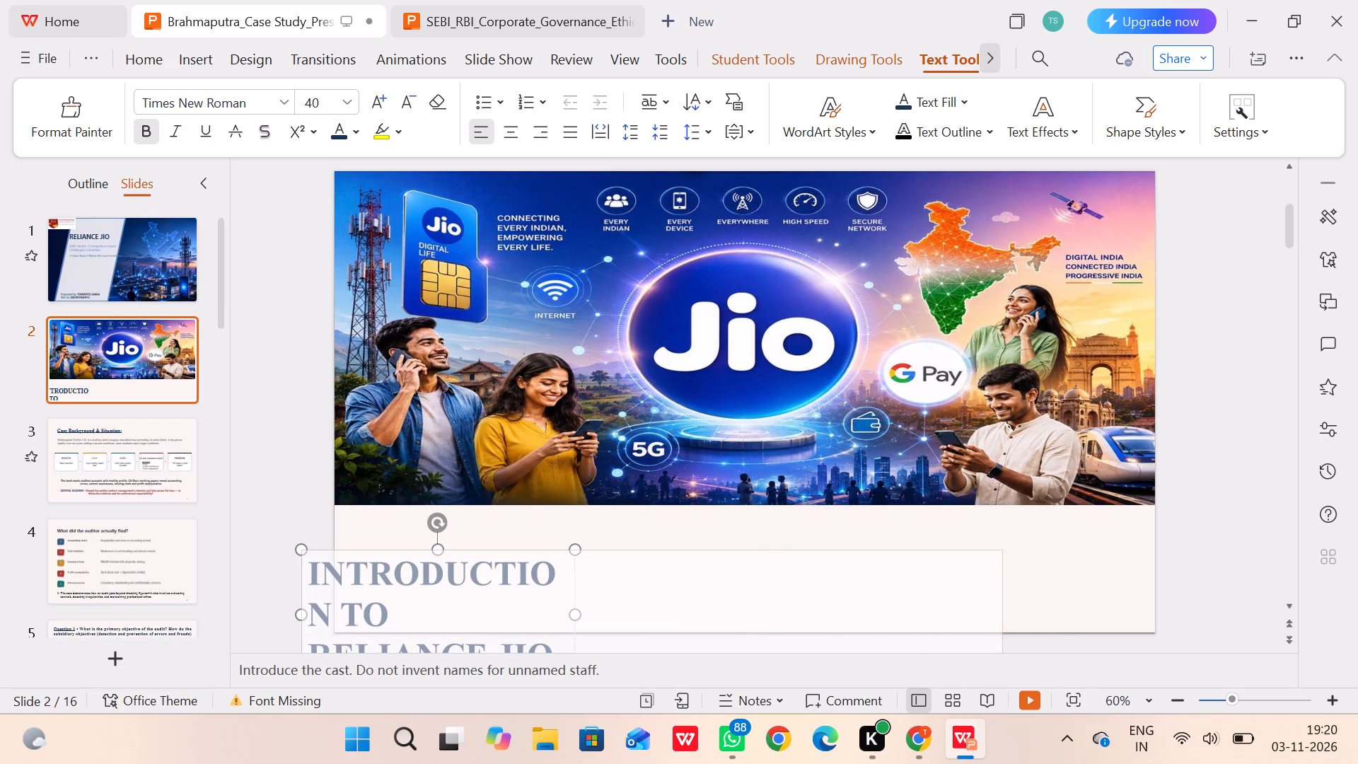
pyautogui.moveTo(1004, 566); pyautogui.dragTo(1067, 545)
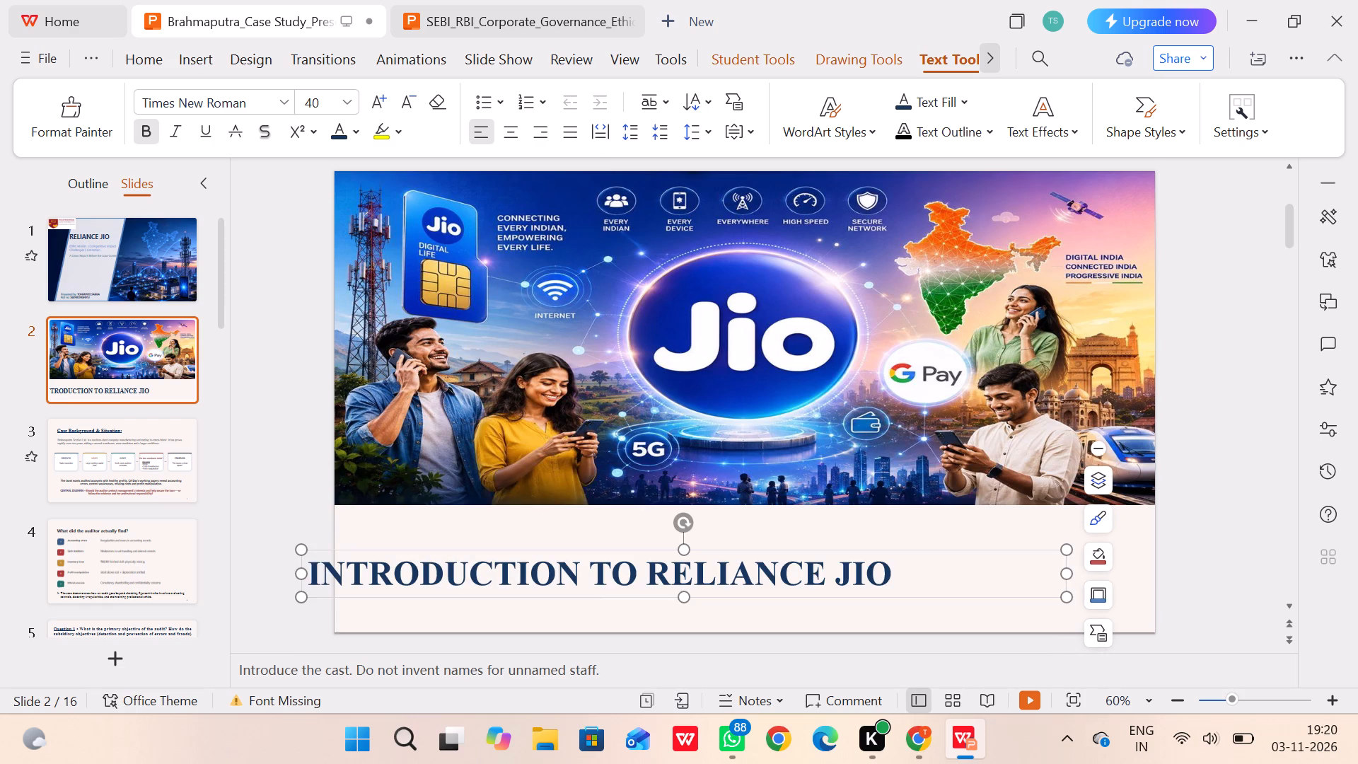
pyautogui.moveTo(719, 552); pyautogui.dragTo(792, 549)
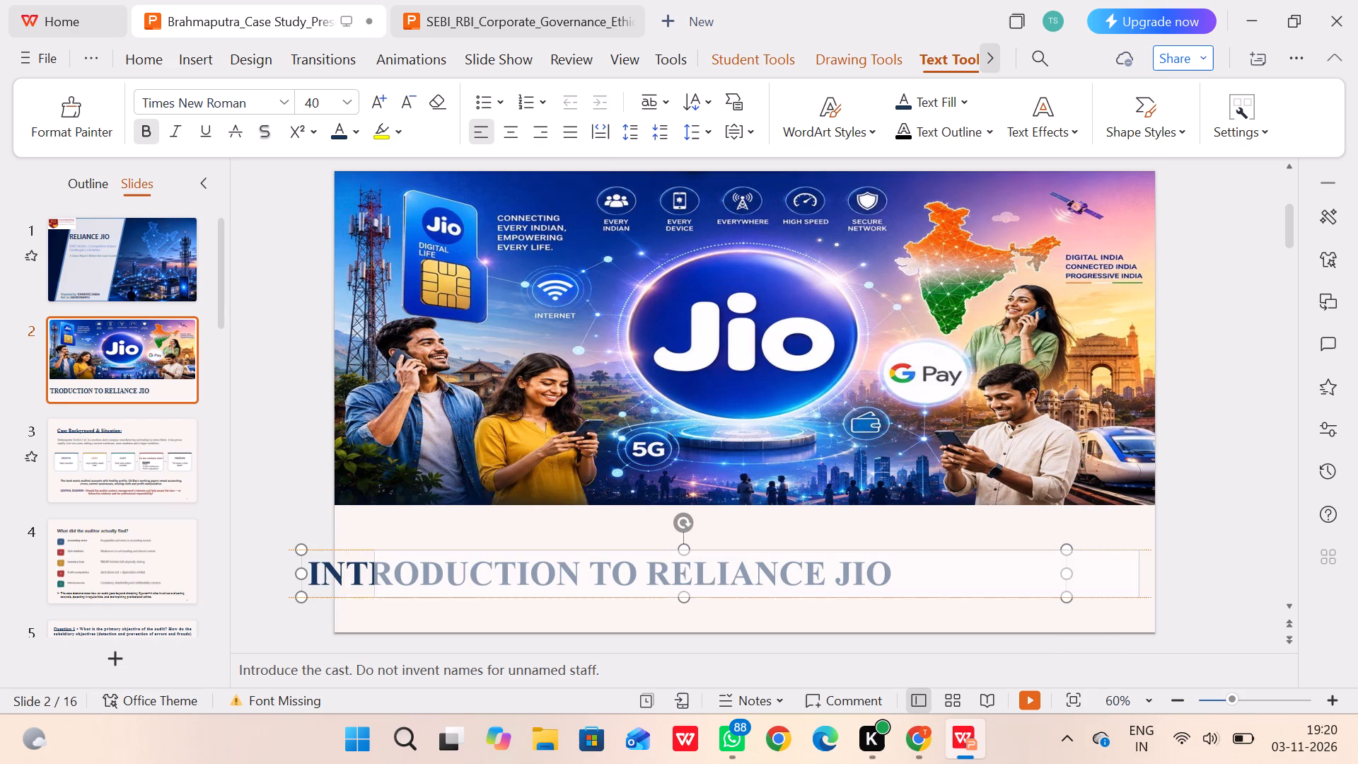
pyautogui.moveTo(792, 549); pyautogui.dragTo(820, 548)
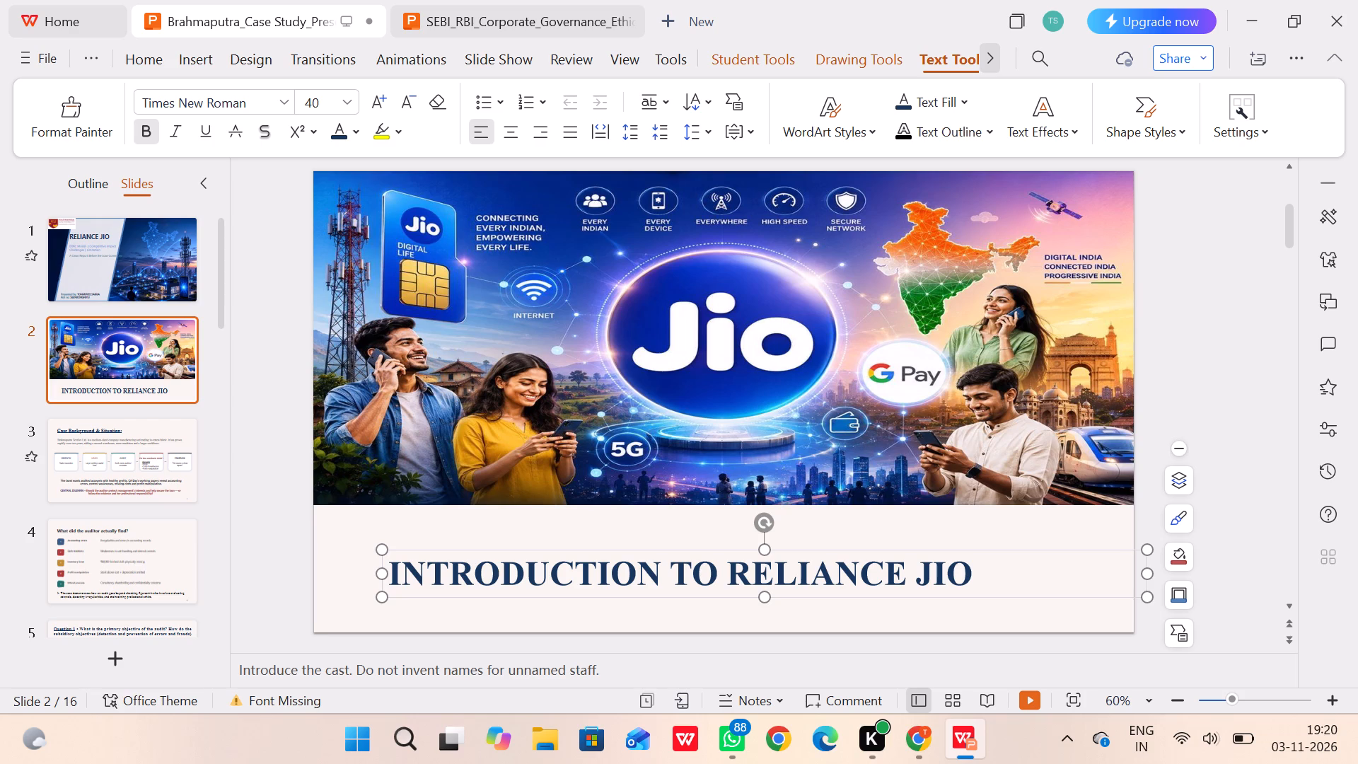
pyautogui.moveTo(969, 572); pyautogui.dragTo(295, 595)
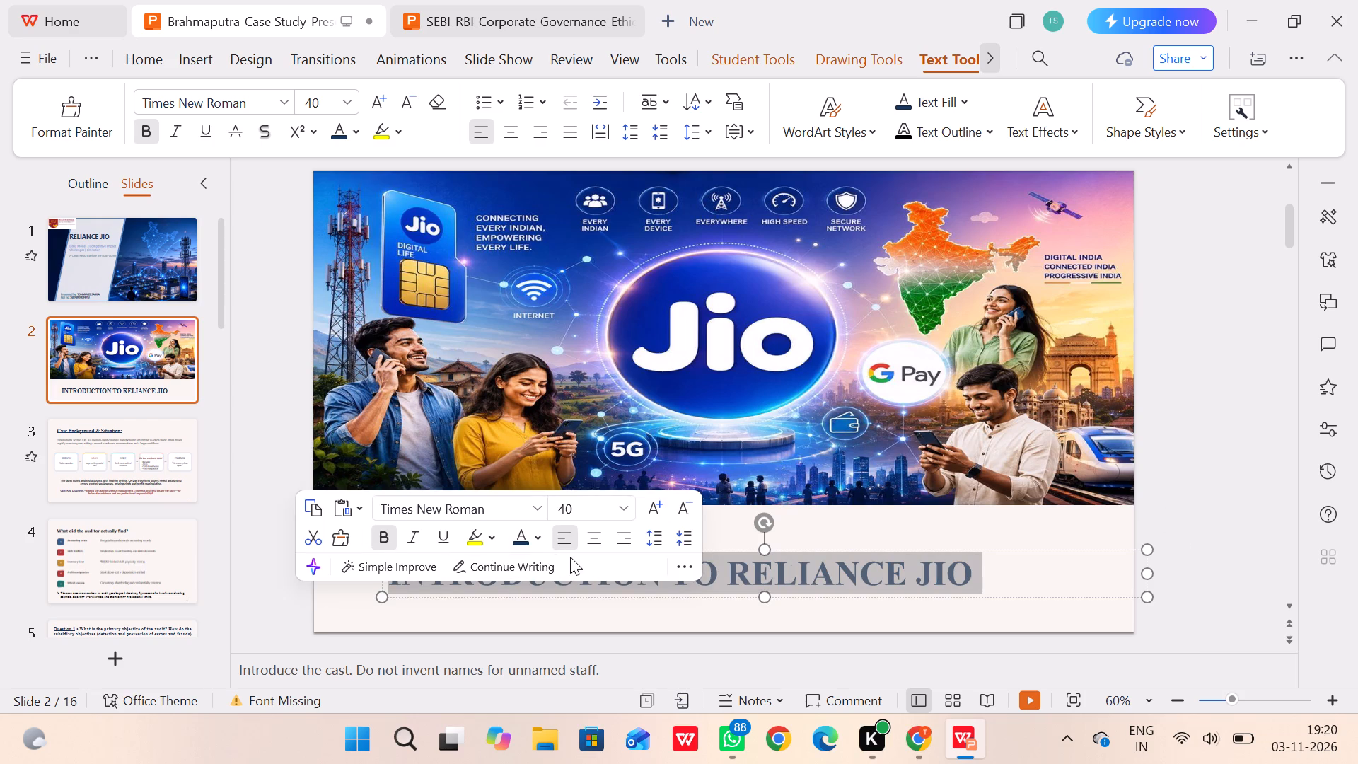
pyautogui.click(588, 531)
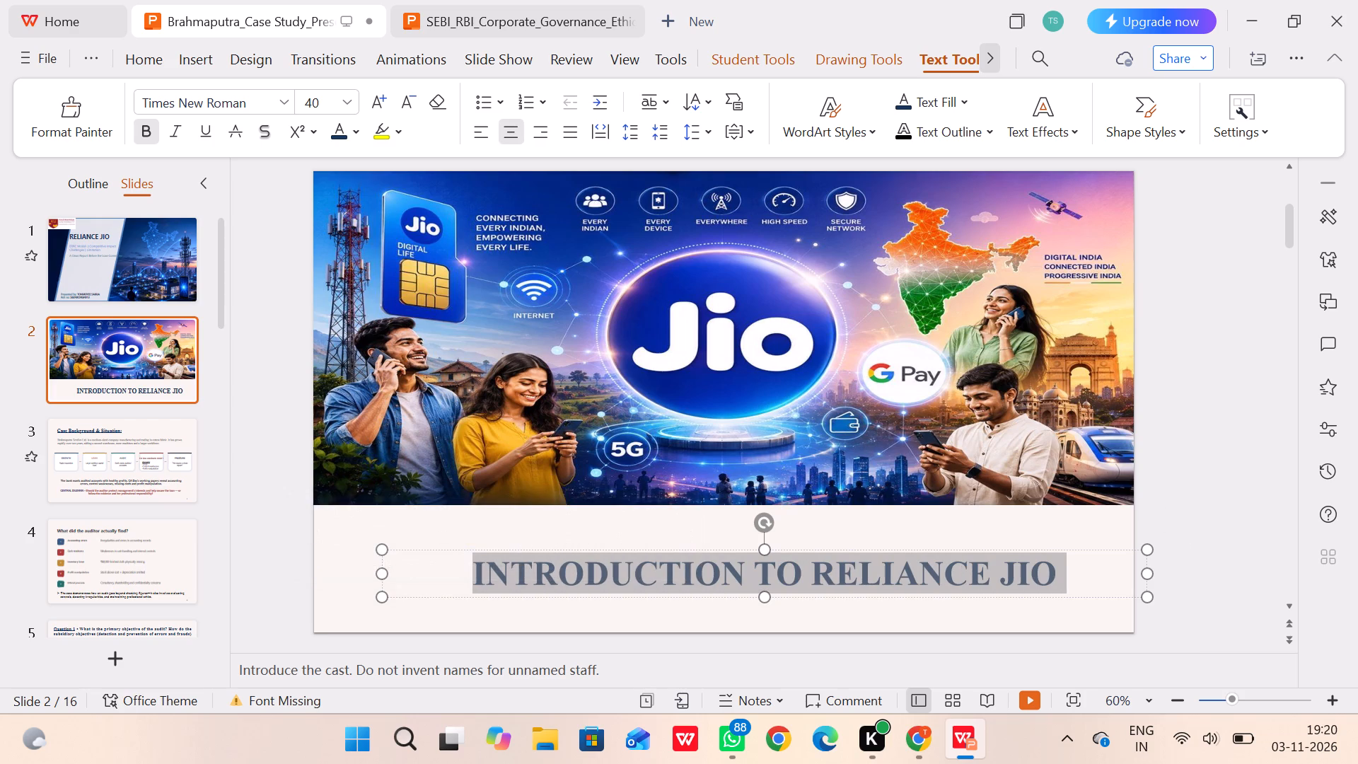
pyautogui.moveTo(803, 550); pyautogui.dragTo(767, 552)
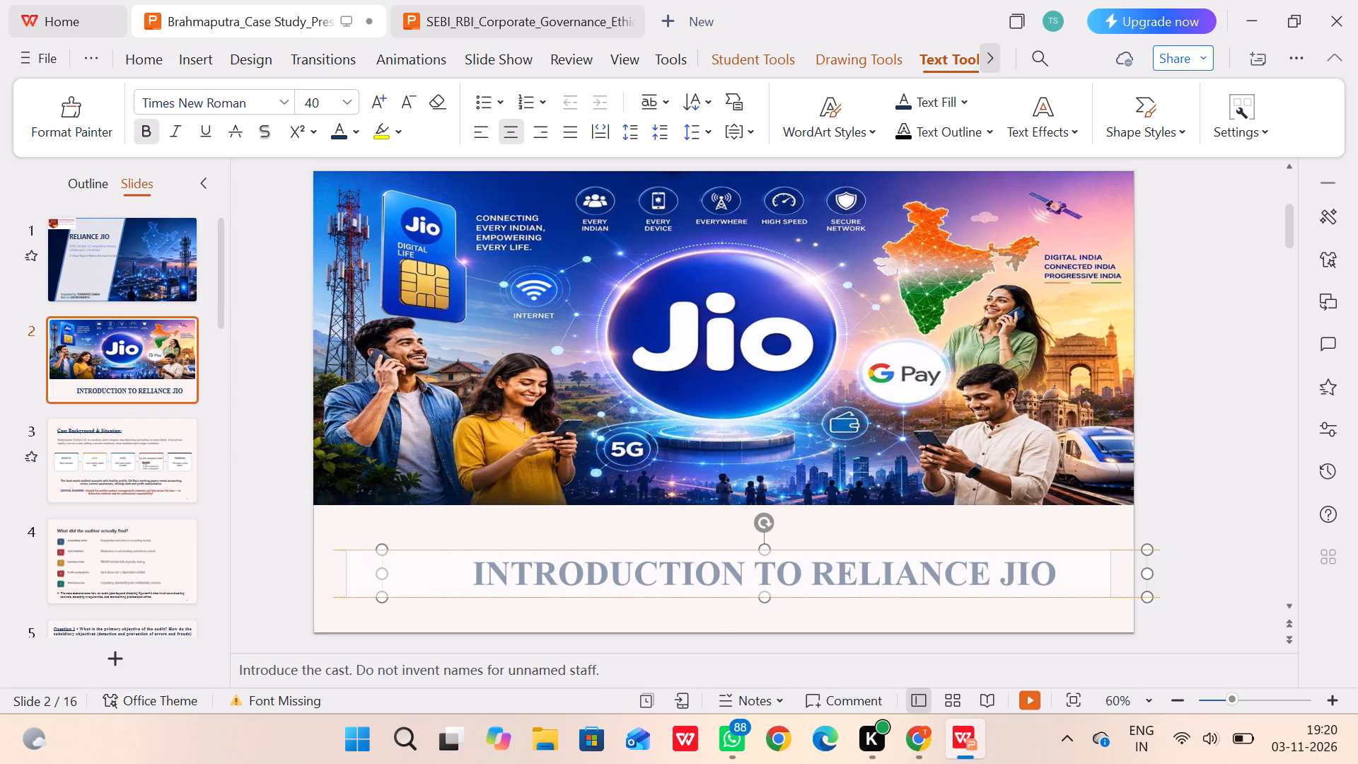
pyautogui.moveTo(767, 552); pyautogui.dragTo(763, 548)
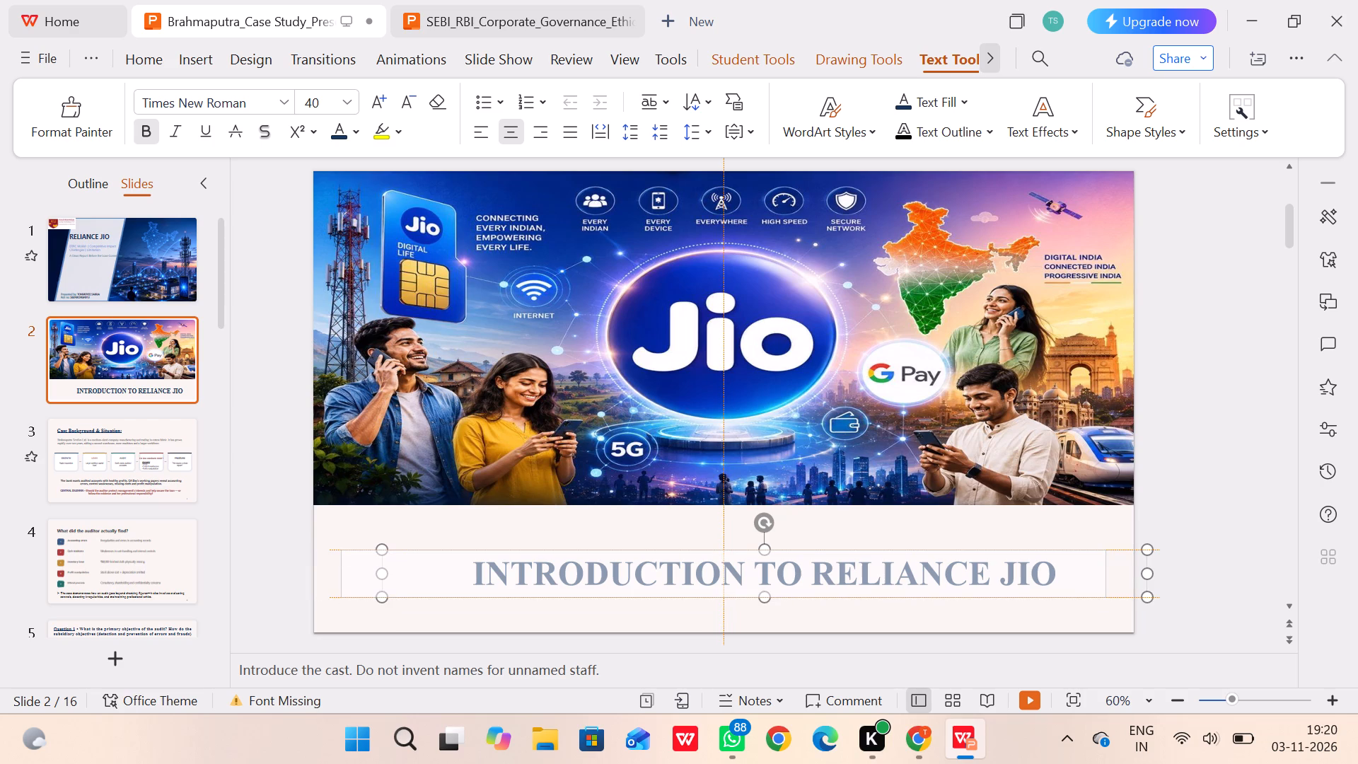
pyautogui.moveTo(763, 548); pyautogui.dragTo(763, 548)
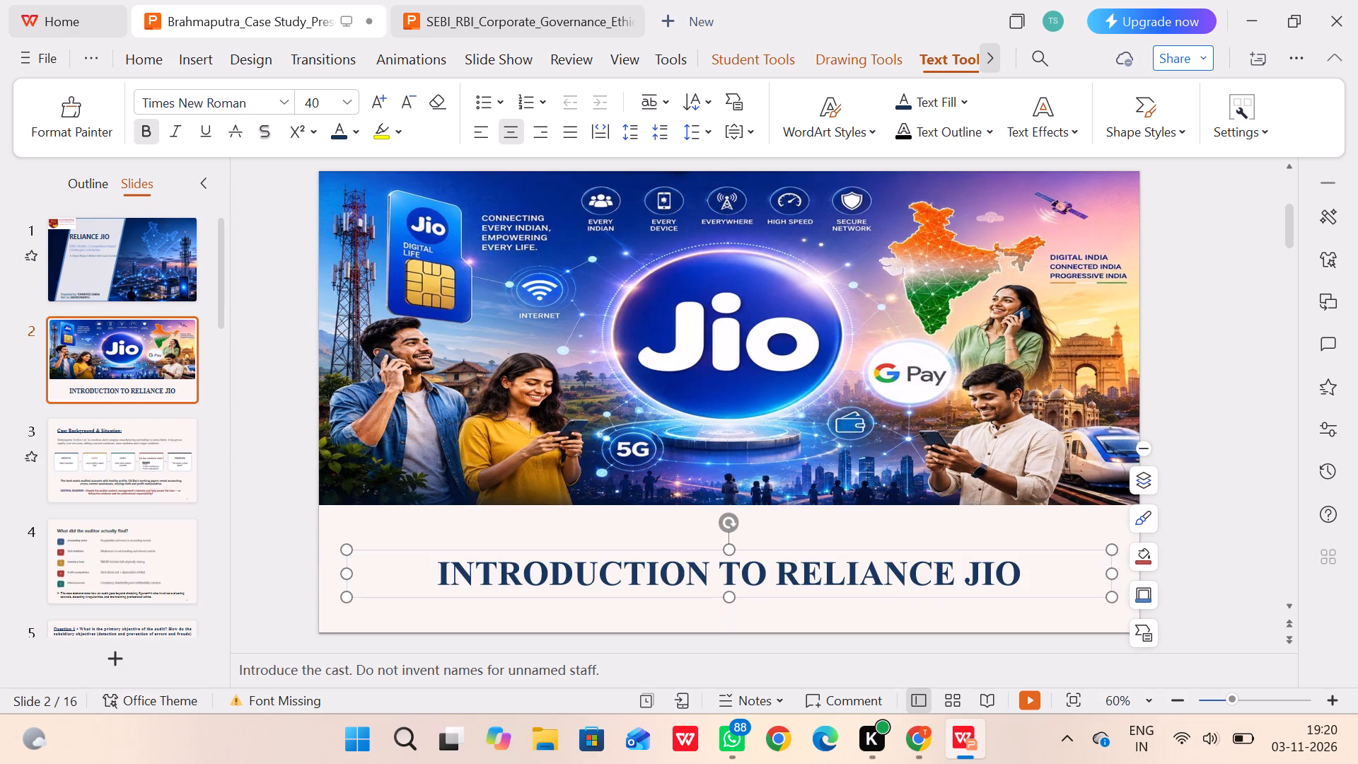
# Increase the Jio picture's height on slide 2 to about 14.6 cm, ending just above the heading.
pyautogui.click(741, 485)
pyautogui.moveTo(730, 504); pyautogui.dragTo(730, 507)
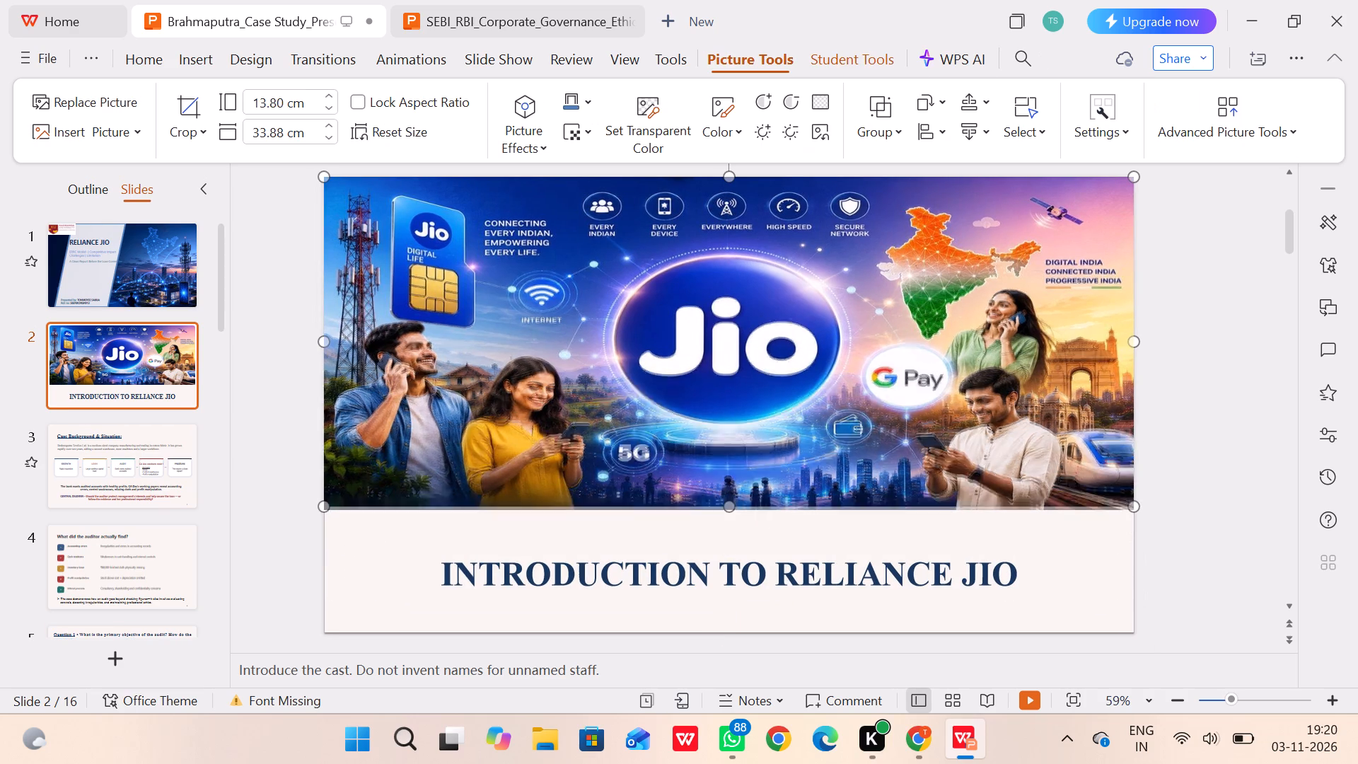
pyautogui.moveTo(730, 507); pyautogui.dragTo(733, 522)
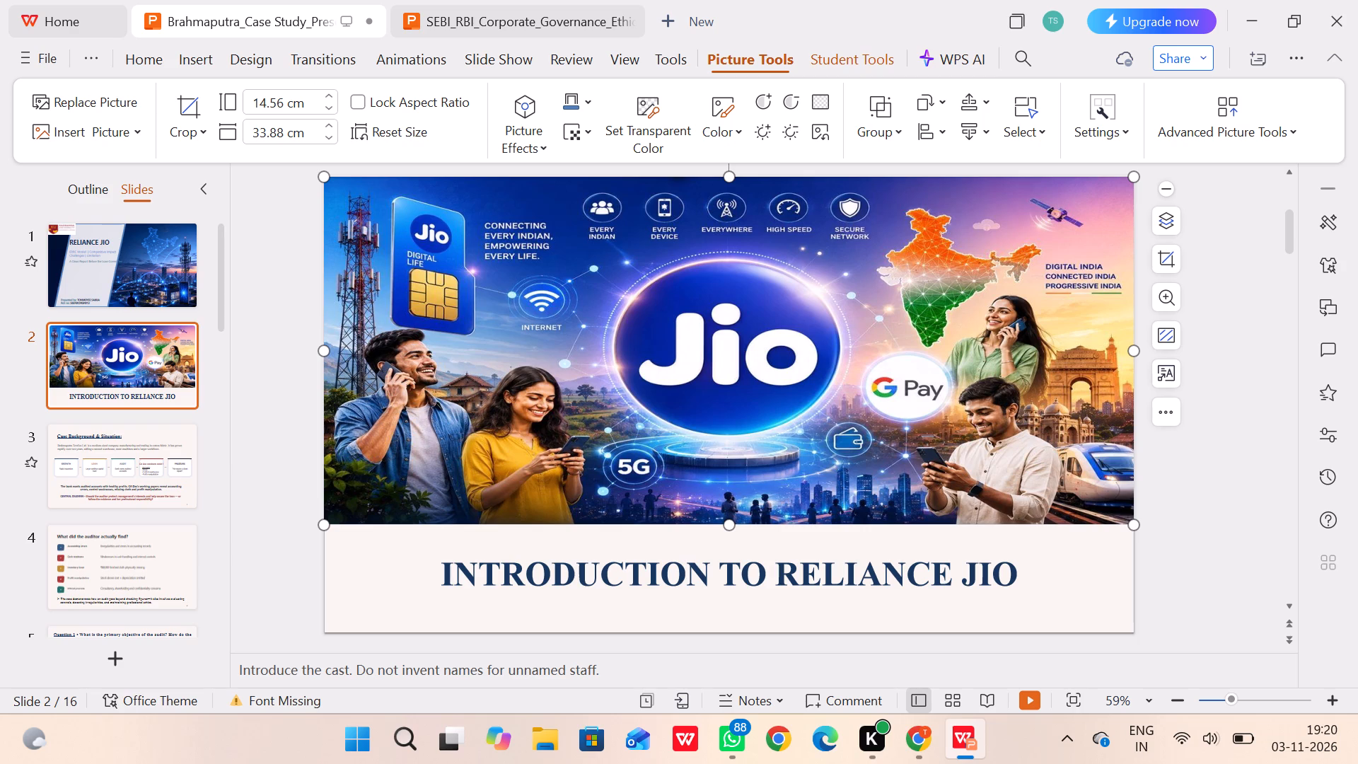
# Recolour the "INTRODUCTION TO RELIANCE JIO" heading, trying a lighter blue tint before settling on the base DarkSlateBlue, Text 2 theme colour.
pyautogui.click(675, 591)
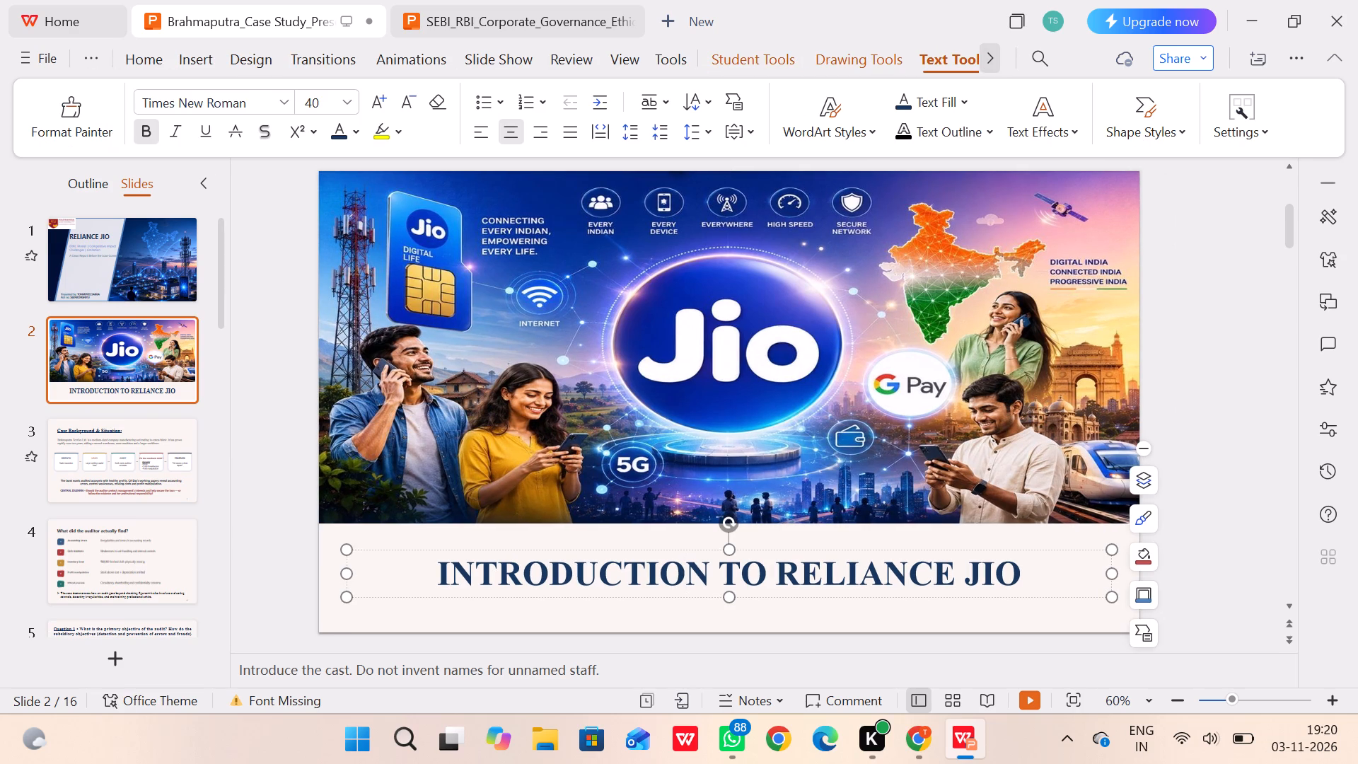
pyautogui.click(439, 566)
pyautogui.moveTo(439, 566); pyautogui.dragTo(441, 566)
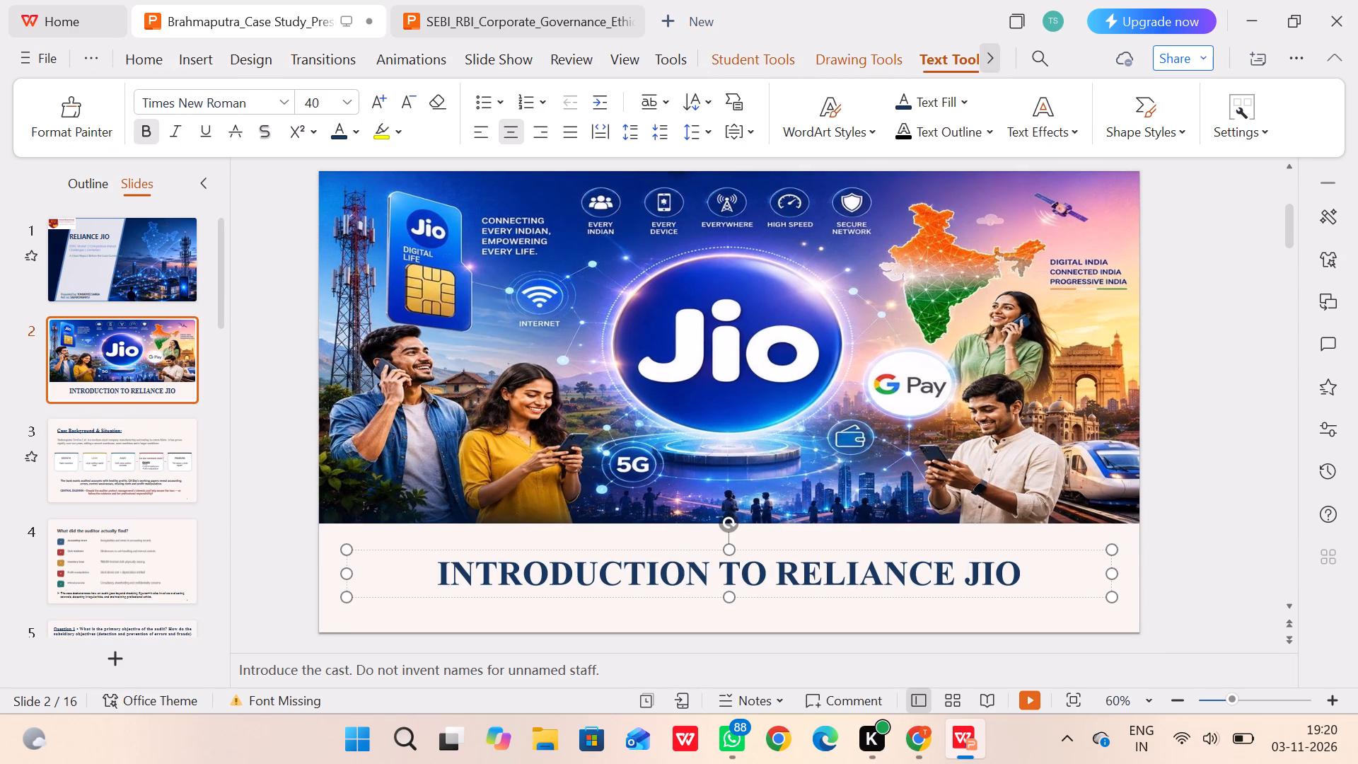
pyautogui.moveTo(441, 566); pyautogui.dragTo(1035, 569)
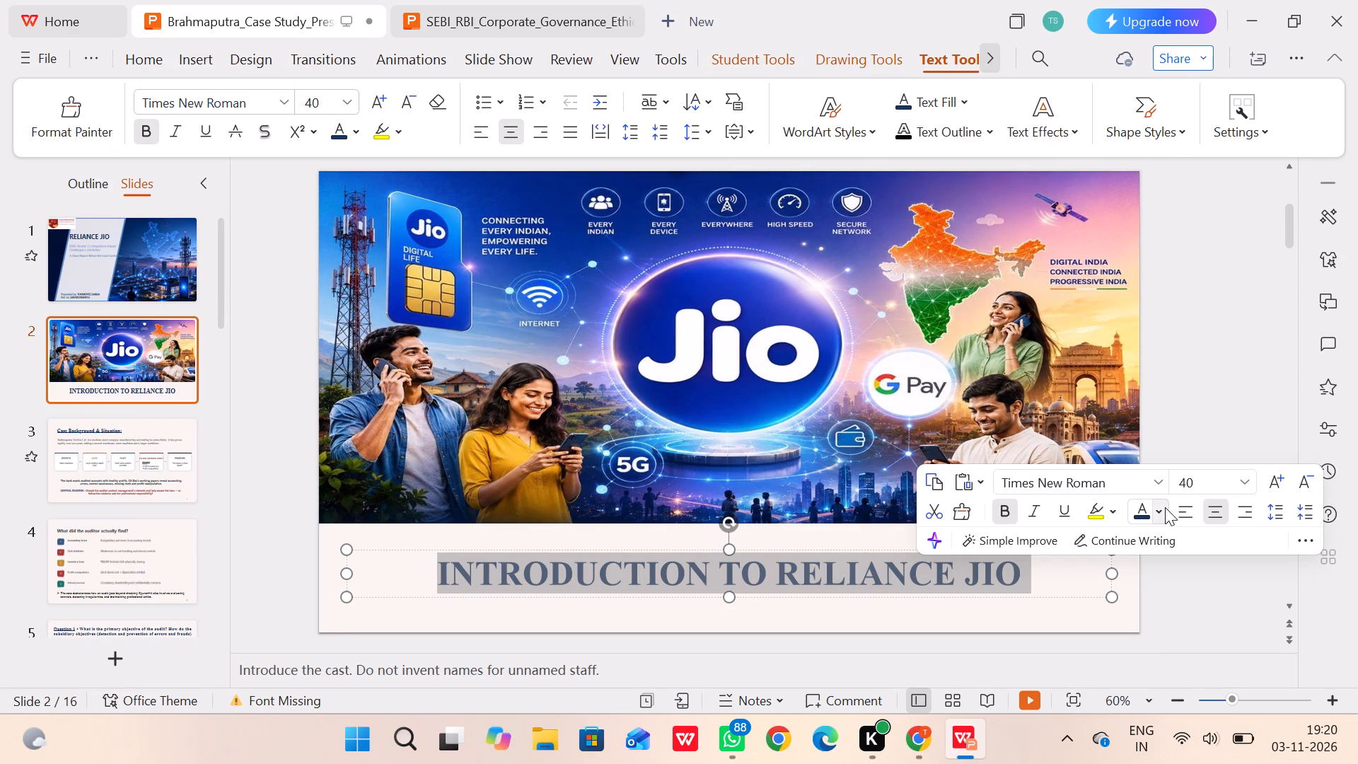
pyautogui.click(1165, 507)
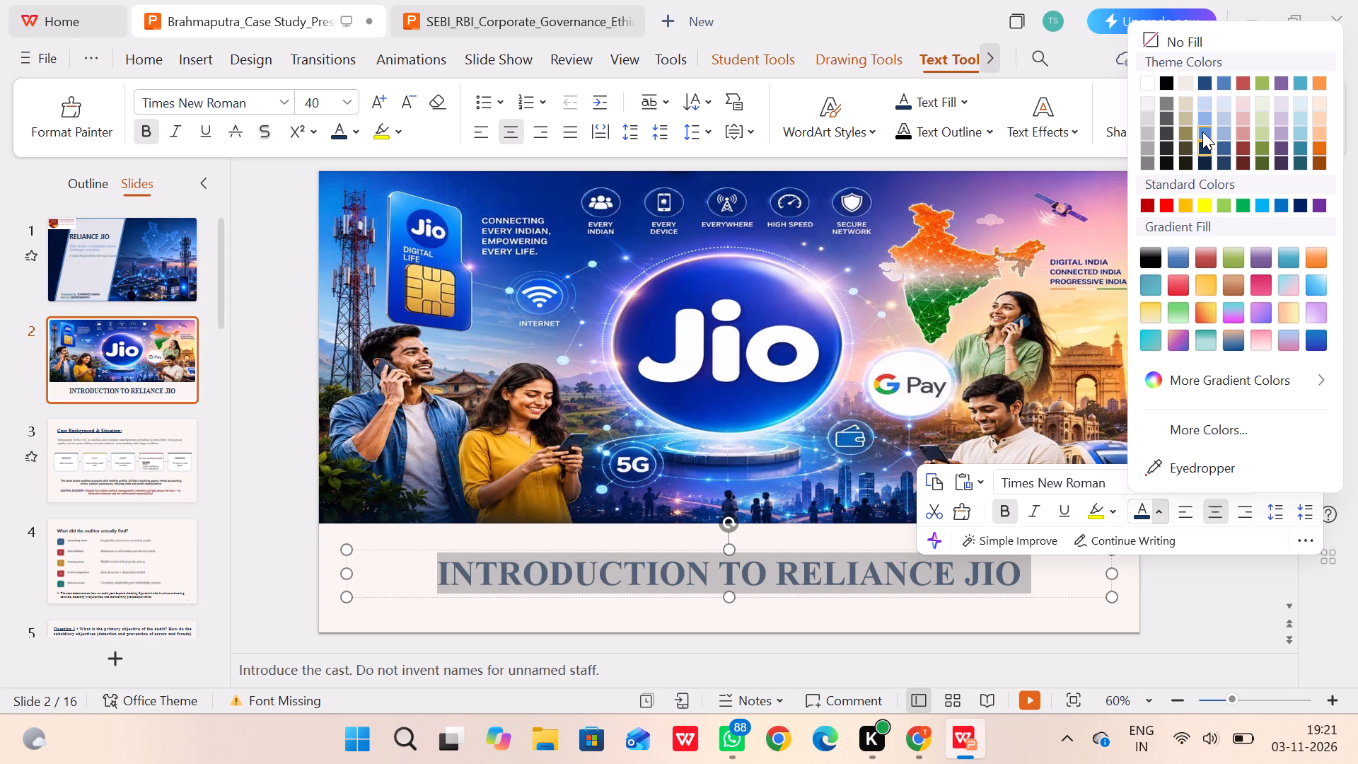
pyautogui.click(1202, 132)
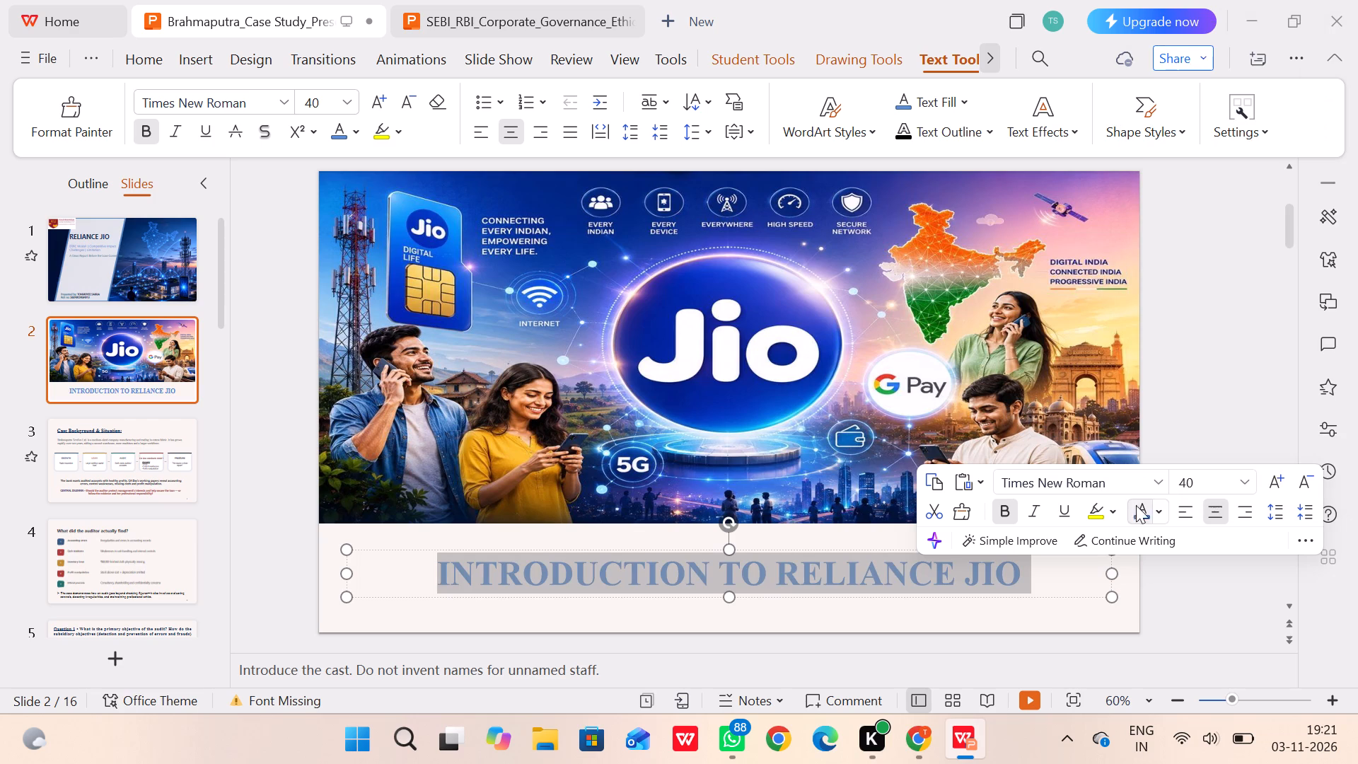
pyautogui.click(1163, 521)
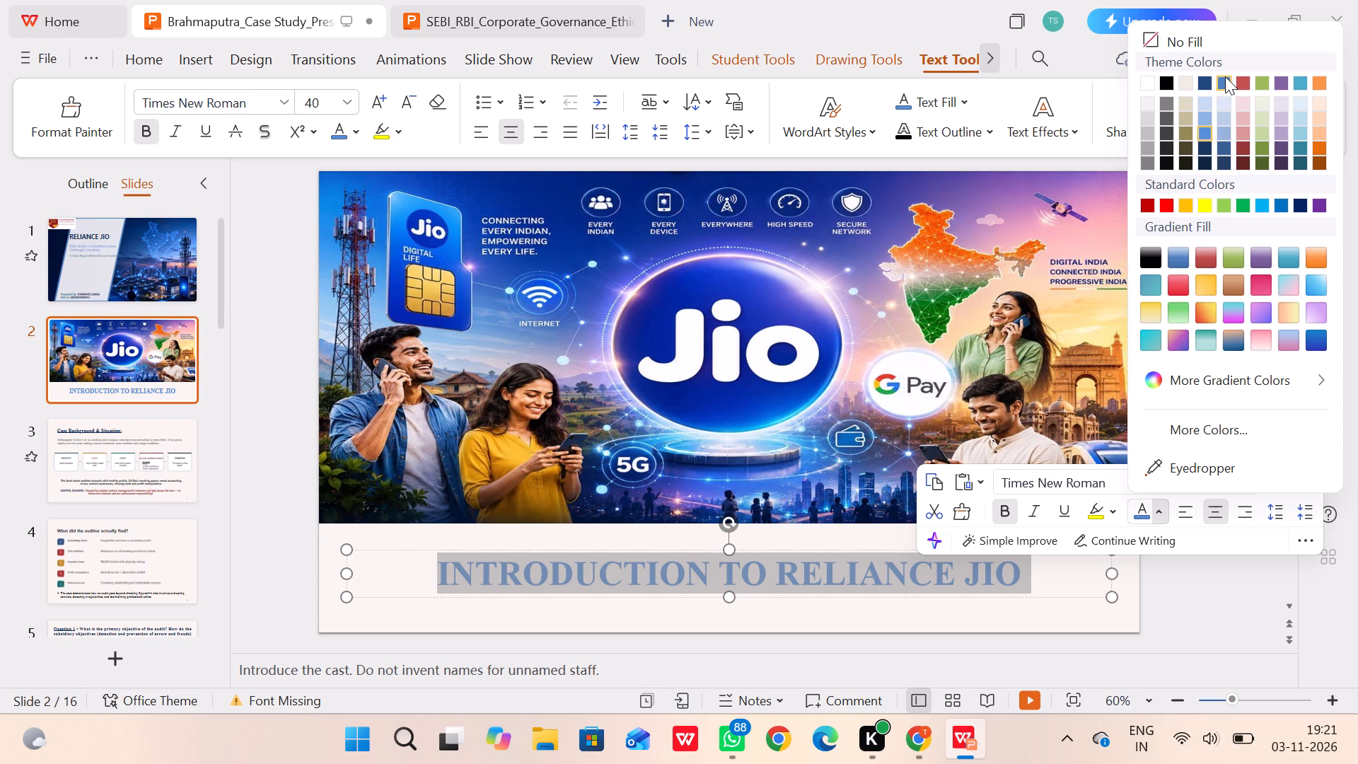
pyautogui.click(1205, 80)
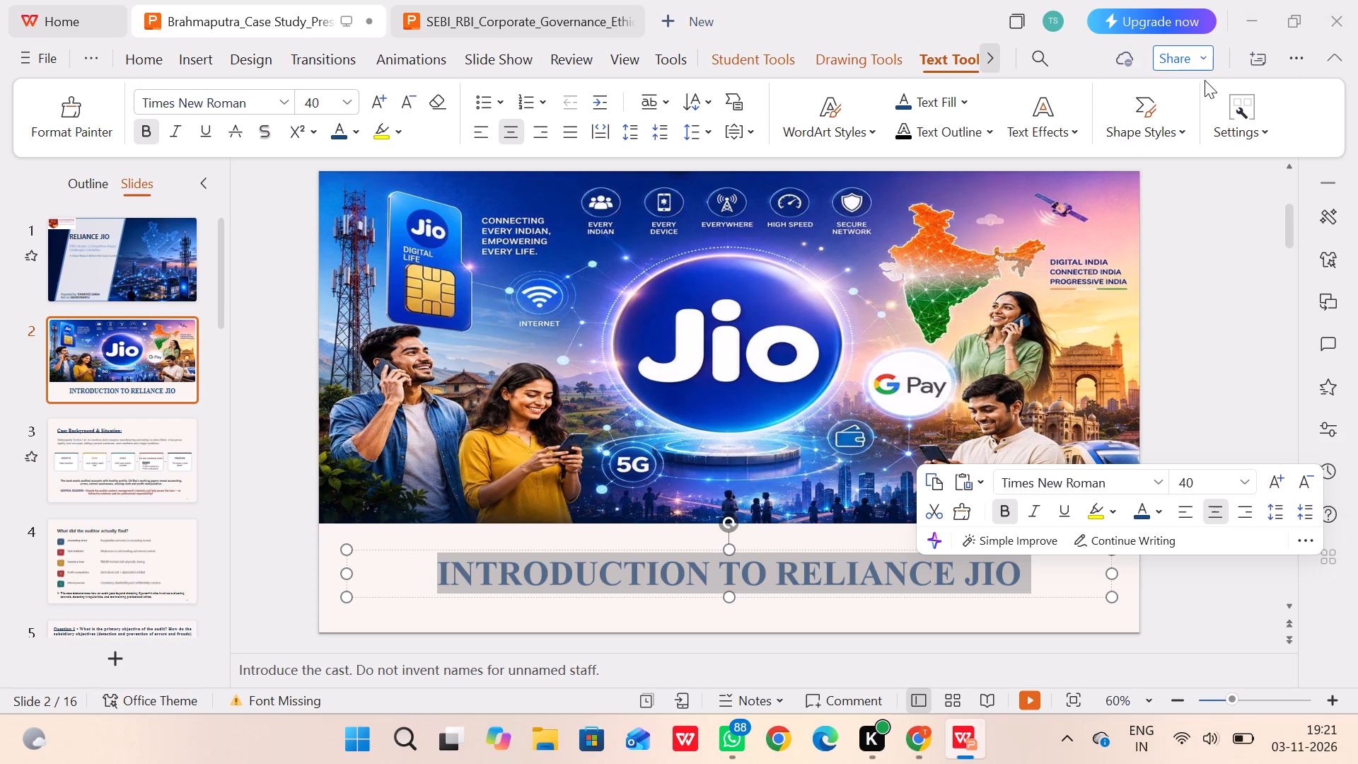
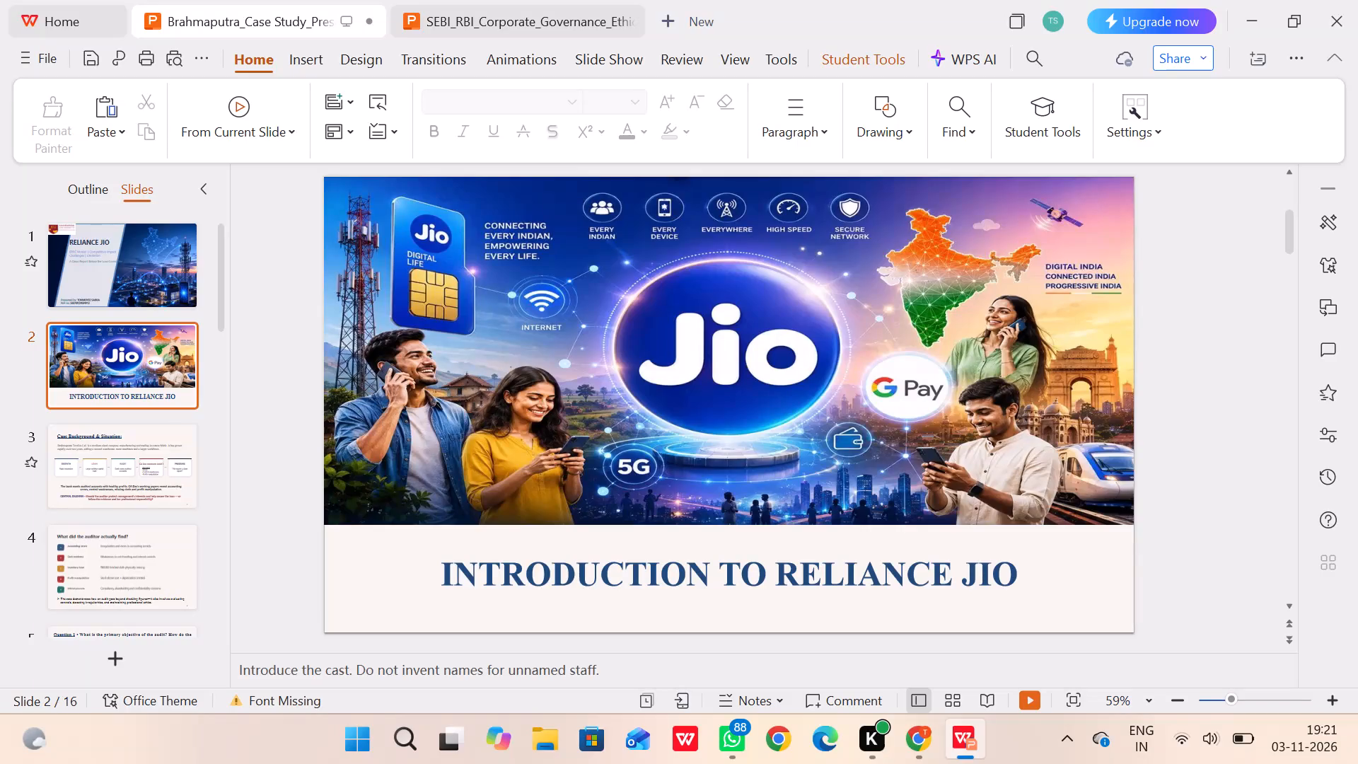
# Preview the slide show from slide 1 through to slide 3, and return to editing.
pyautogui.doubleClick(141, 280)
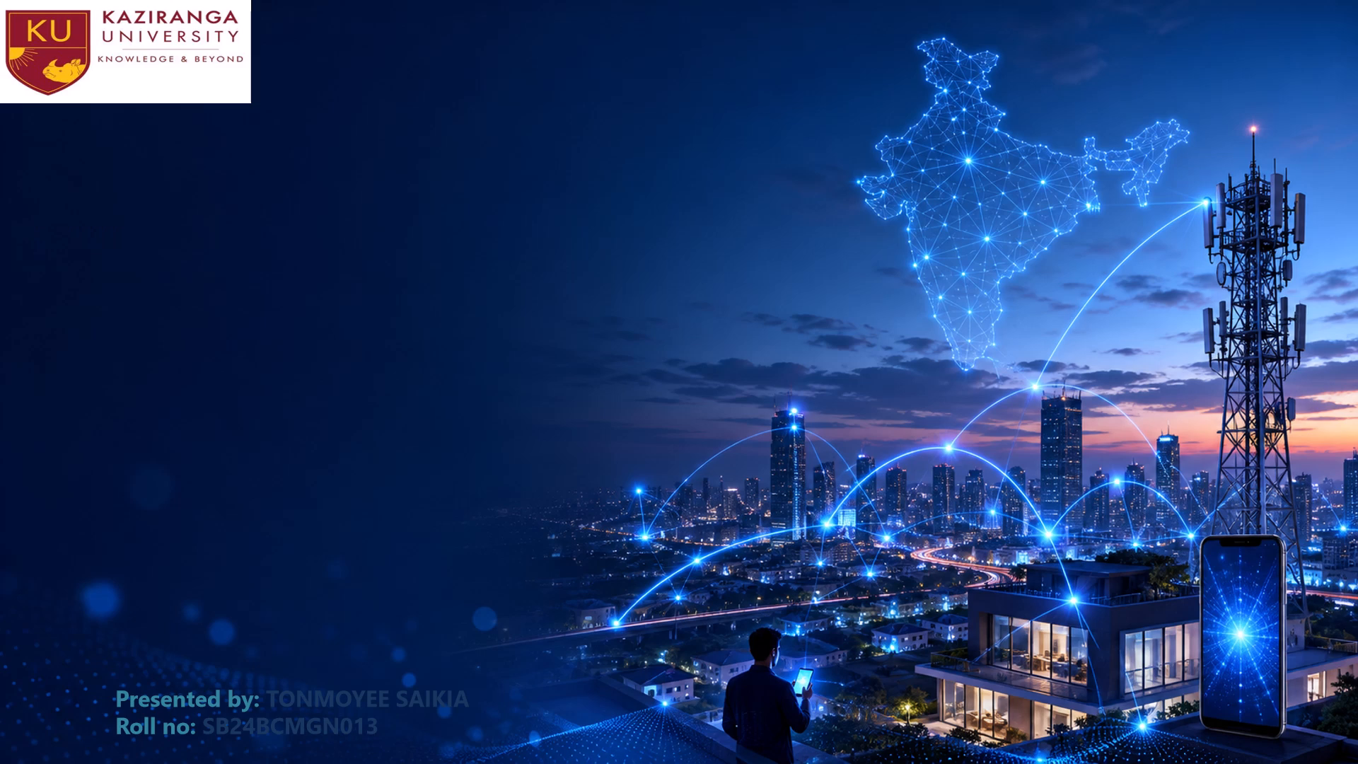
pyautogui.press('Right')
pyautogui.press('Right')
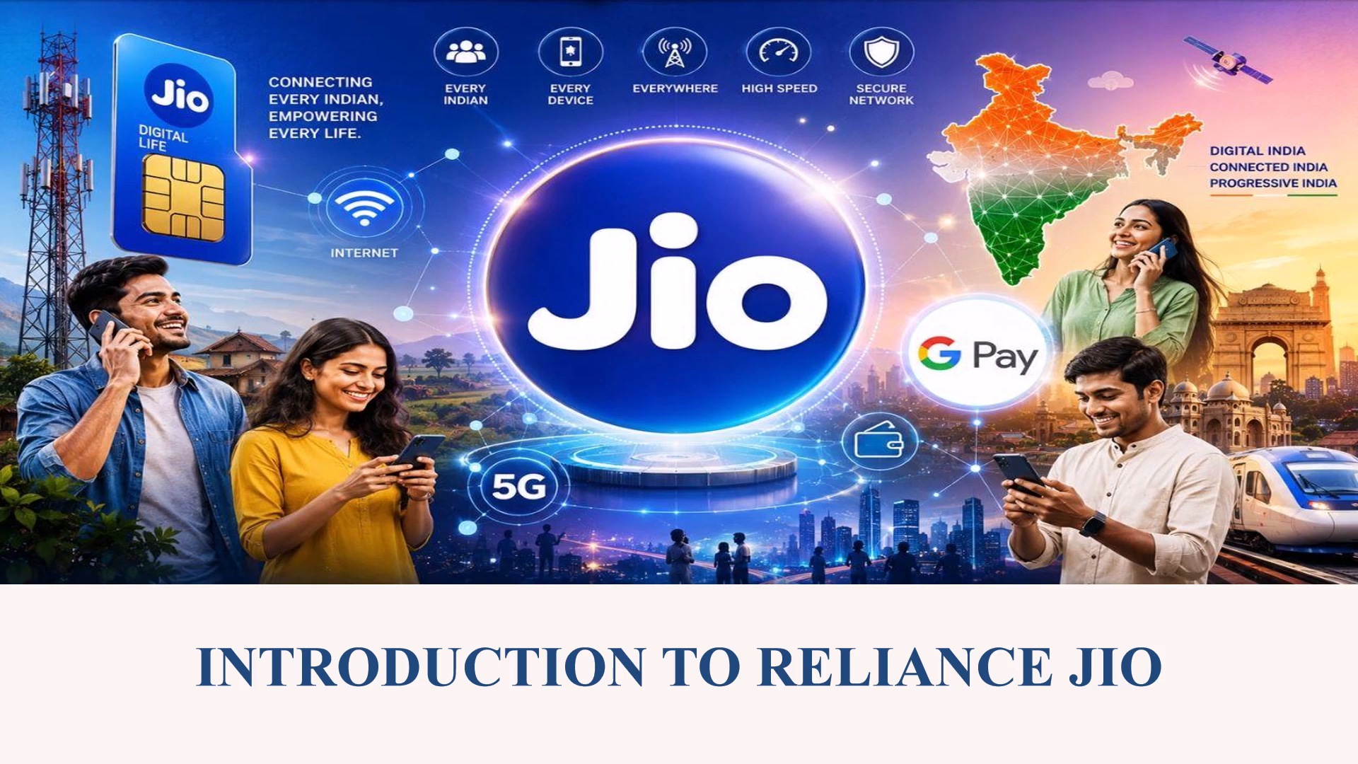
pyautogui.press('Right')
pyautogui.press('Escape')
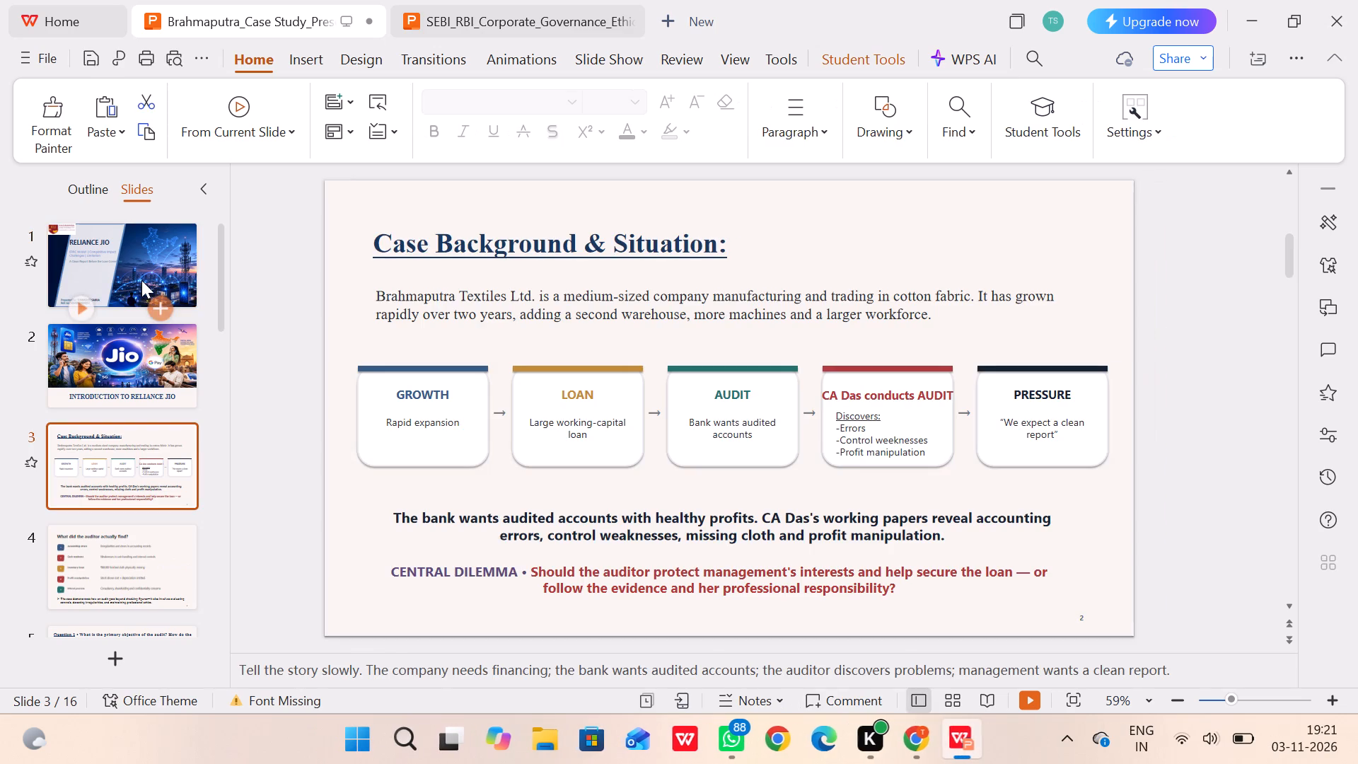
# Duplicate slide 2, the "INTRODUCTION TO RELIANCE JIO" slide.
pyautogui.click(123, 324)
pyautogui.click(125, 361)
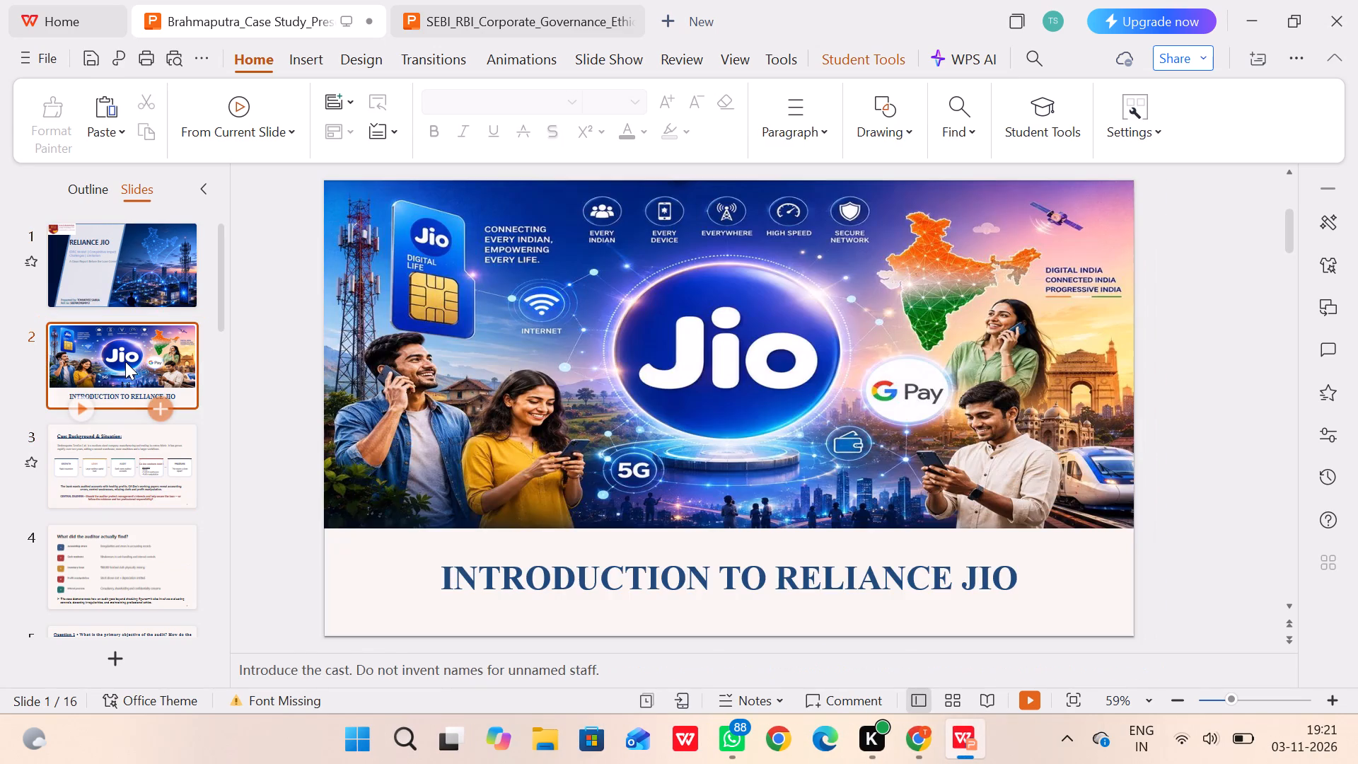
pyautogui.rightClick(166, 351)
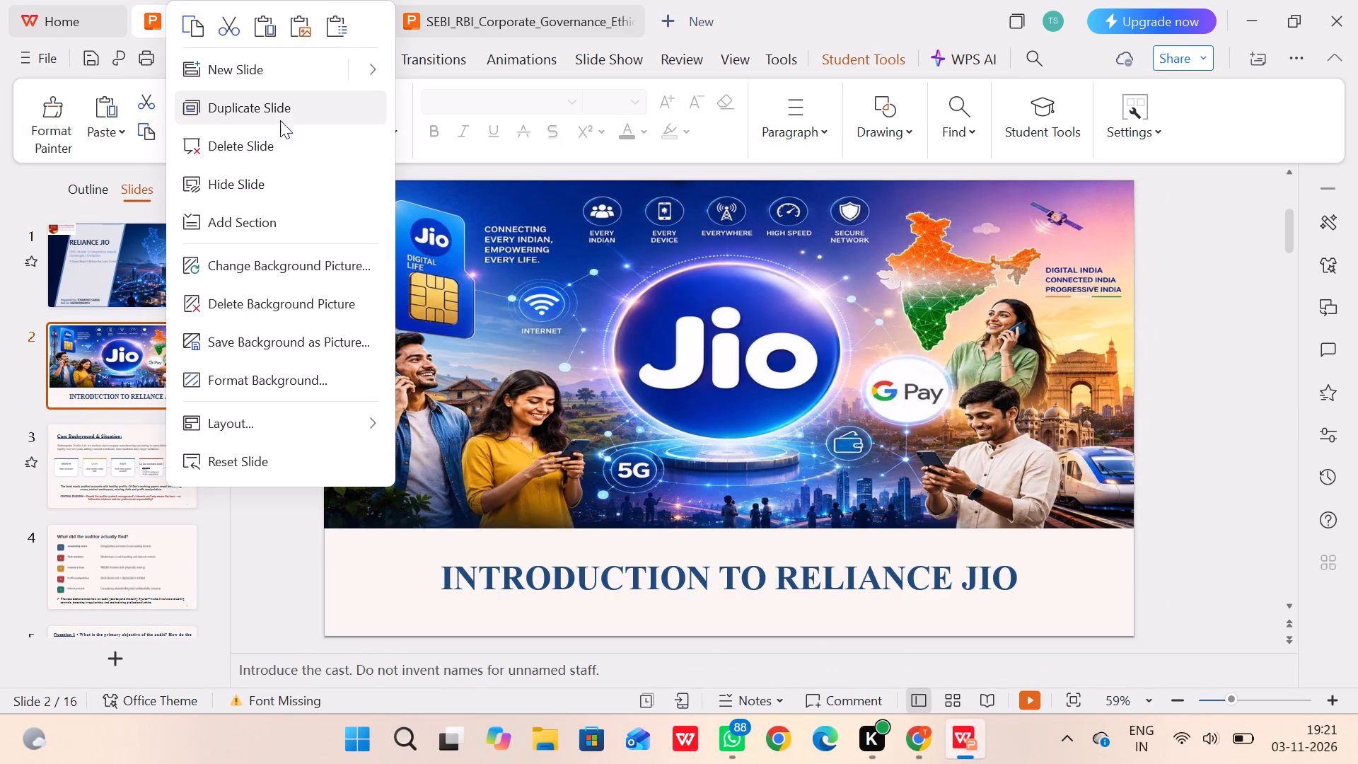
pyautogui.click(258, 103)
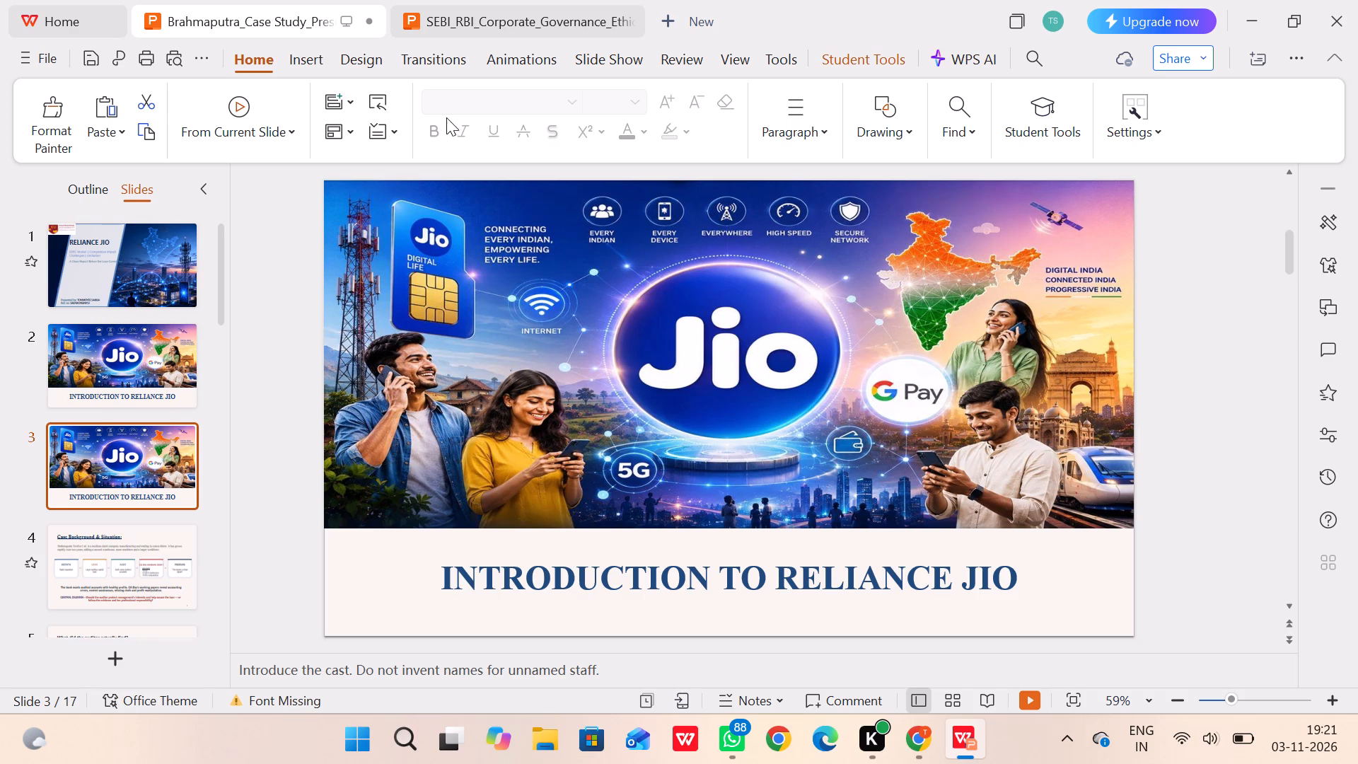
# Apply the Morph transition to the duplicated introduction slide.
pyautogui.click(445, 50)
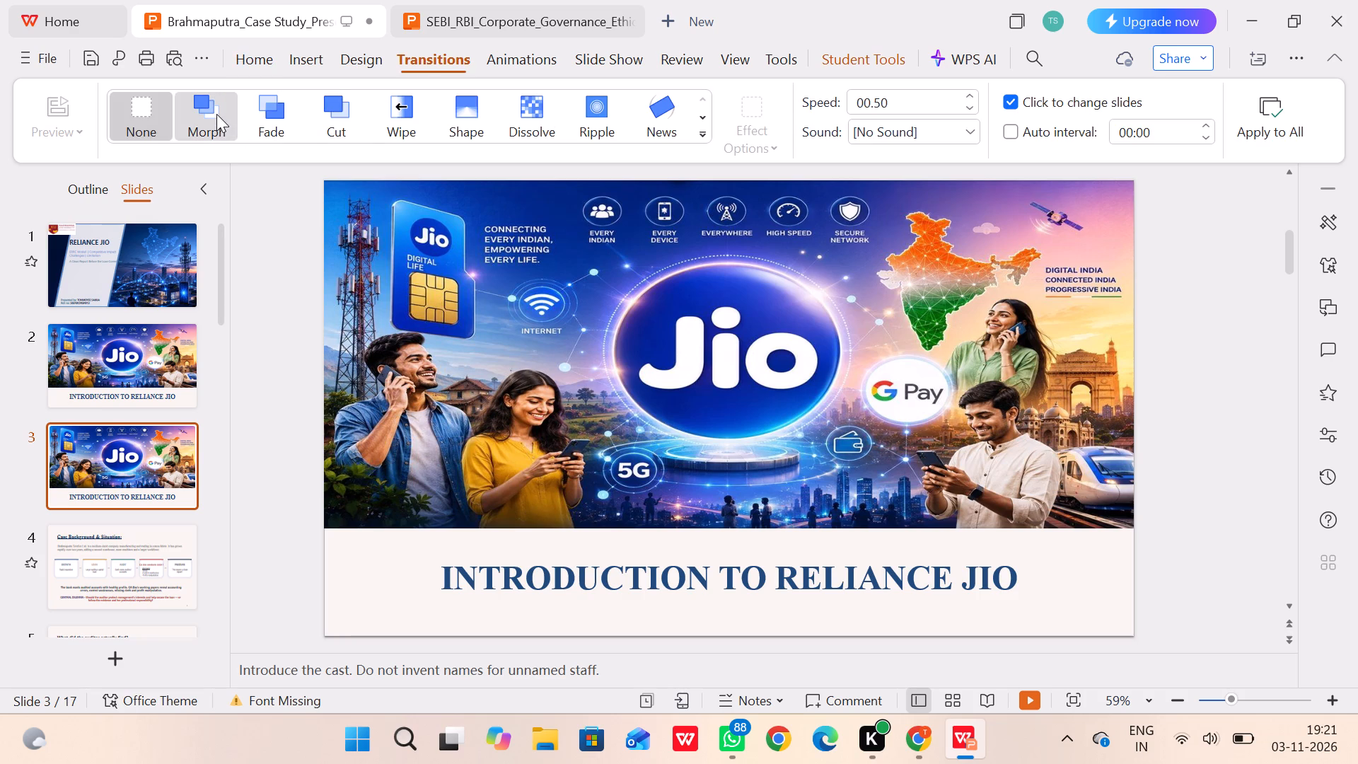
pyautogui.click(216, 114)
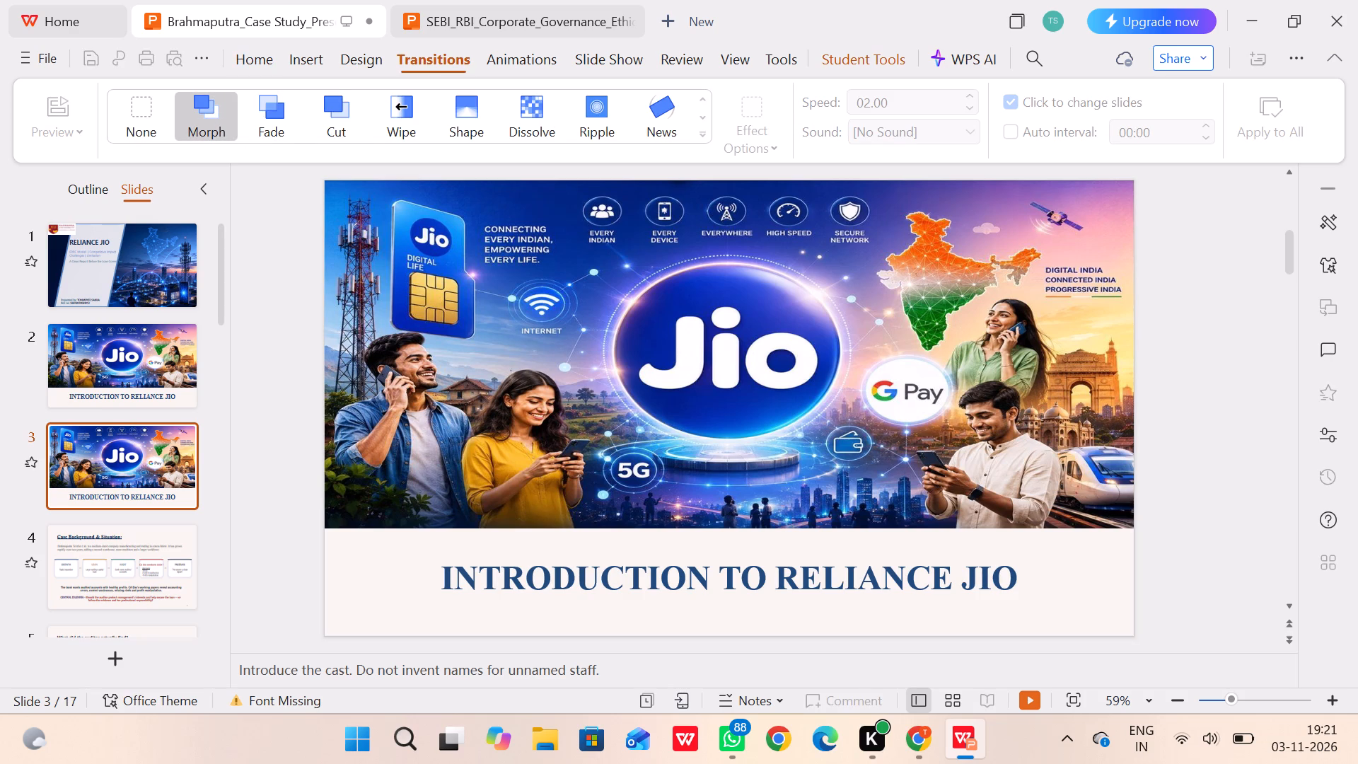
# Reduce the Jio picture's height on slide 3 to about 5.8 cm and move the heading up directly beneath it.
pyautogui.click(547, 387)
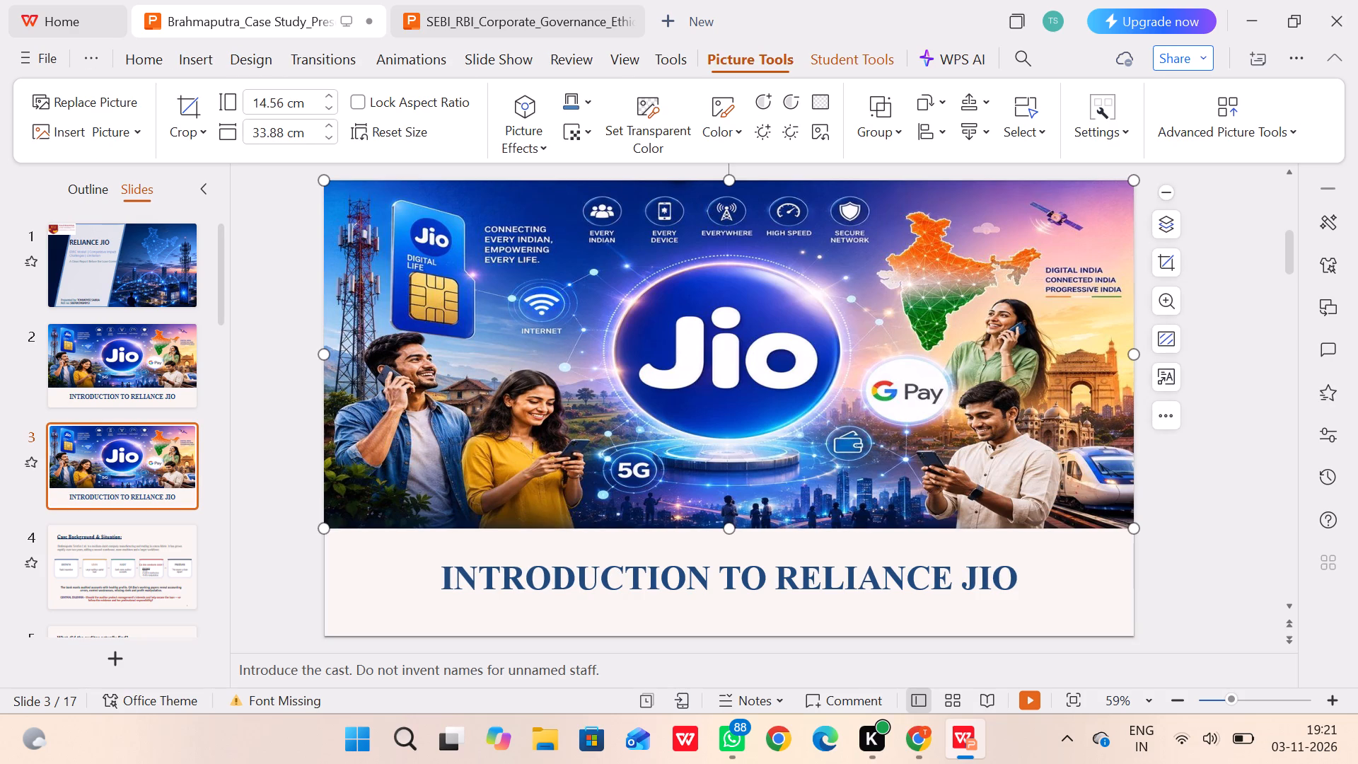
pyautogui.moveTo(729, 533); pyautogui.dragTo(741, 324)
pyautogui.click(699, 581)
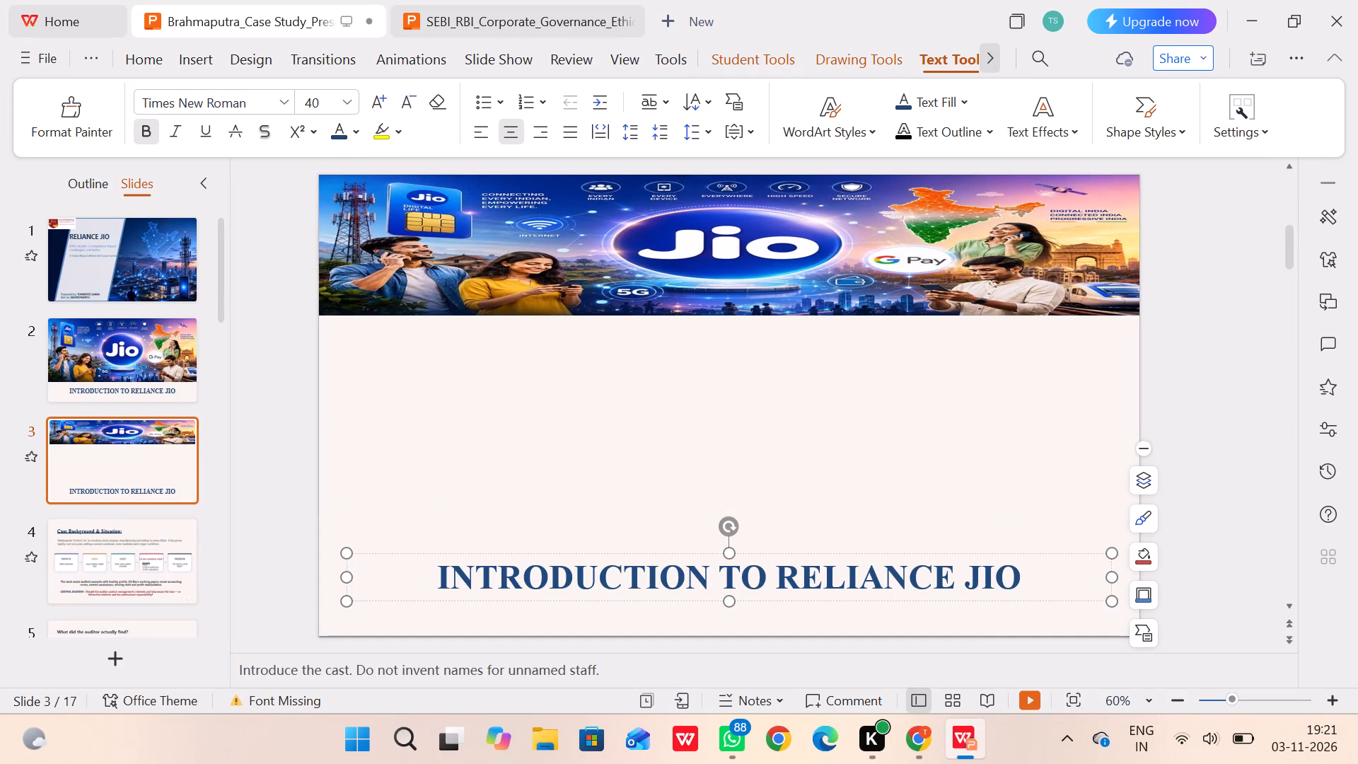
pyautogui.moveTo(748, 550); pyautogui.dragTo(744, 357)
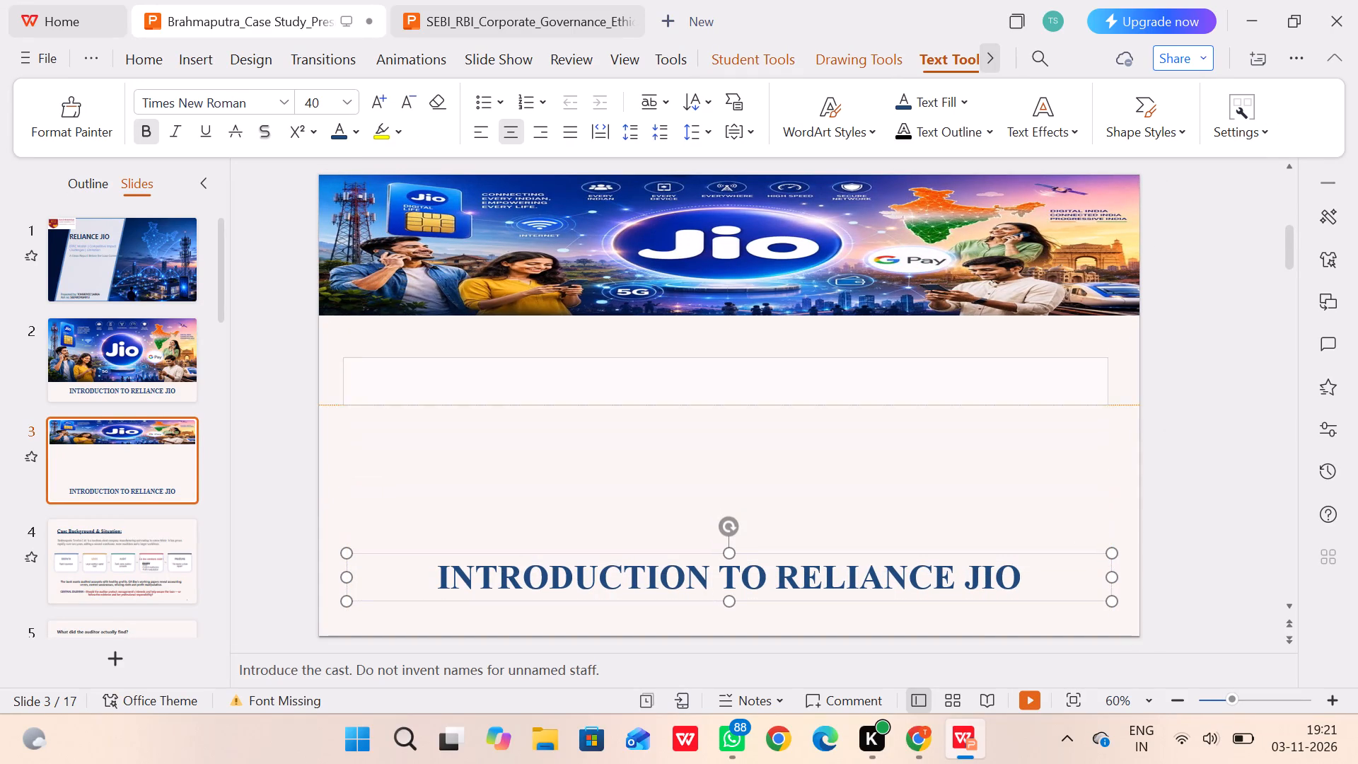
pyautogui.moveTo(744, 357); pyautogui.dragTo(743, 324)
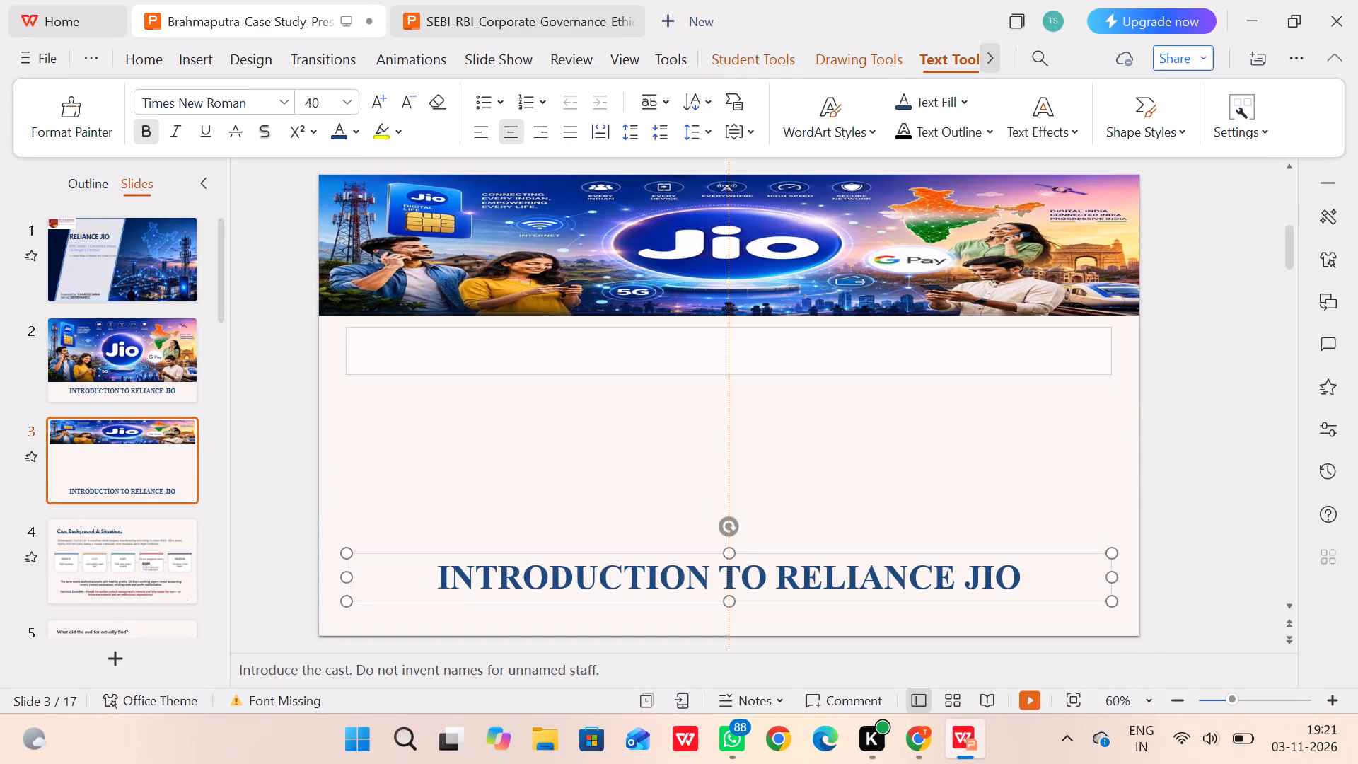
pyautogui.moveTo(743, 324); pyautogui.dragTo(743, 310)
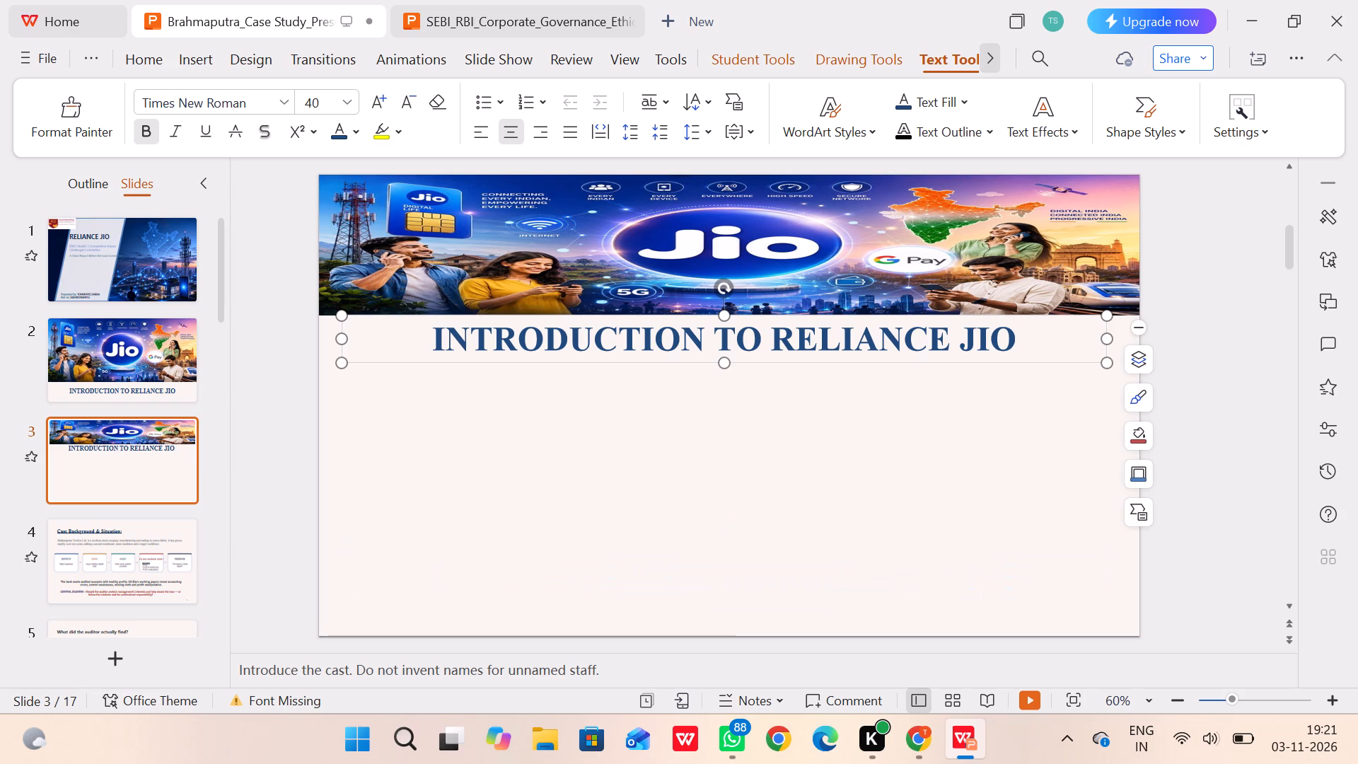
# Shorten the Jio picture on slide 3 further into a thin top banner, and move the heading up to meet its bottom edge.
pyautogui.click(270, 277)
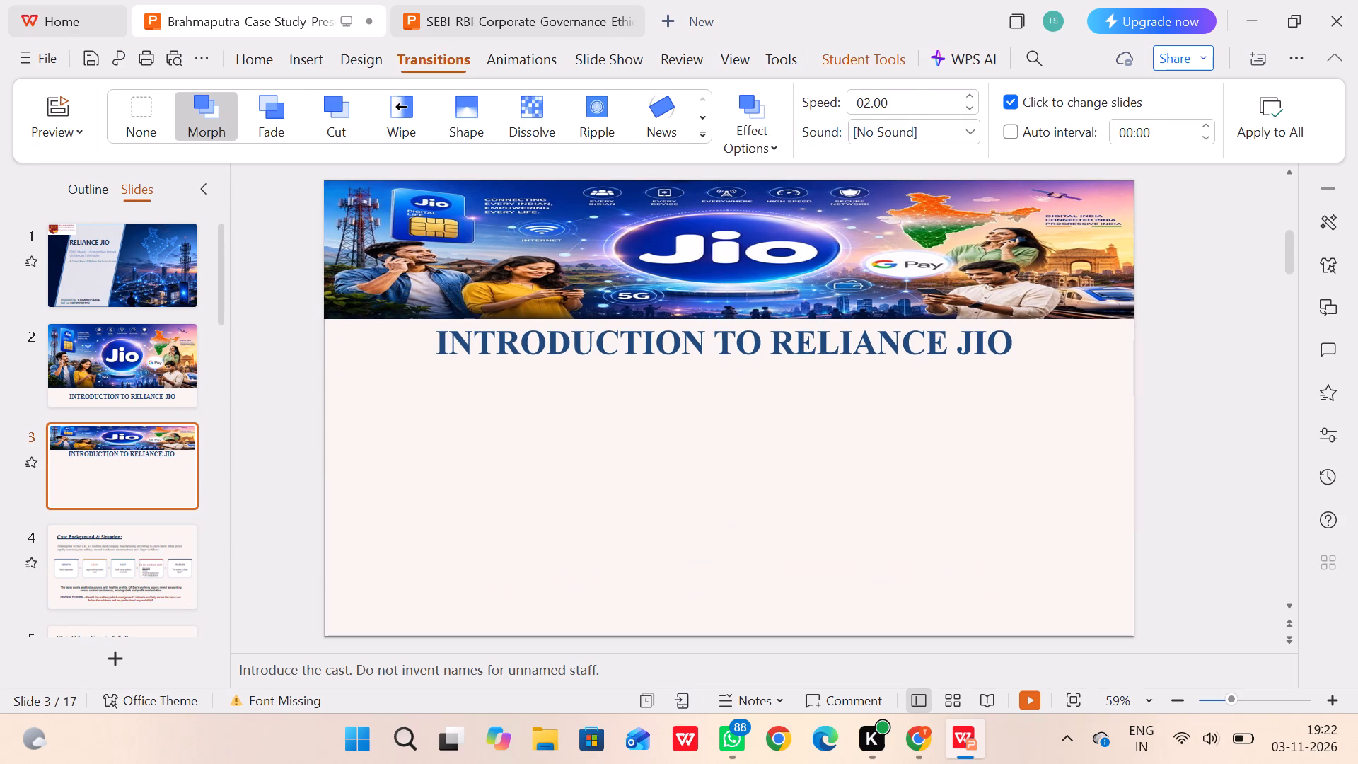
pyautogui.click(729, 279)
pyautogui.moveTo(731, 314); pyautogui.dragTo(734, 284)
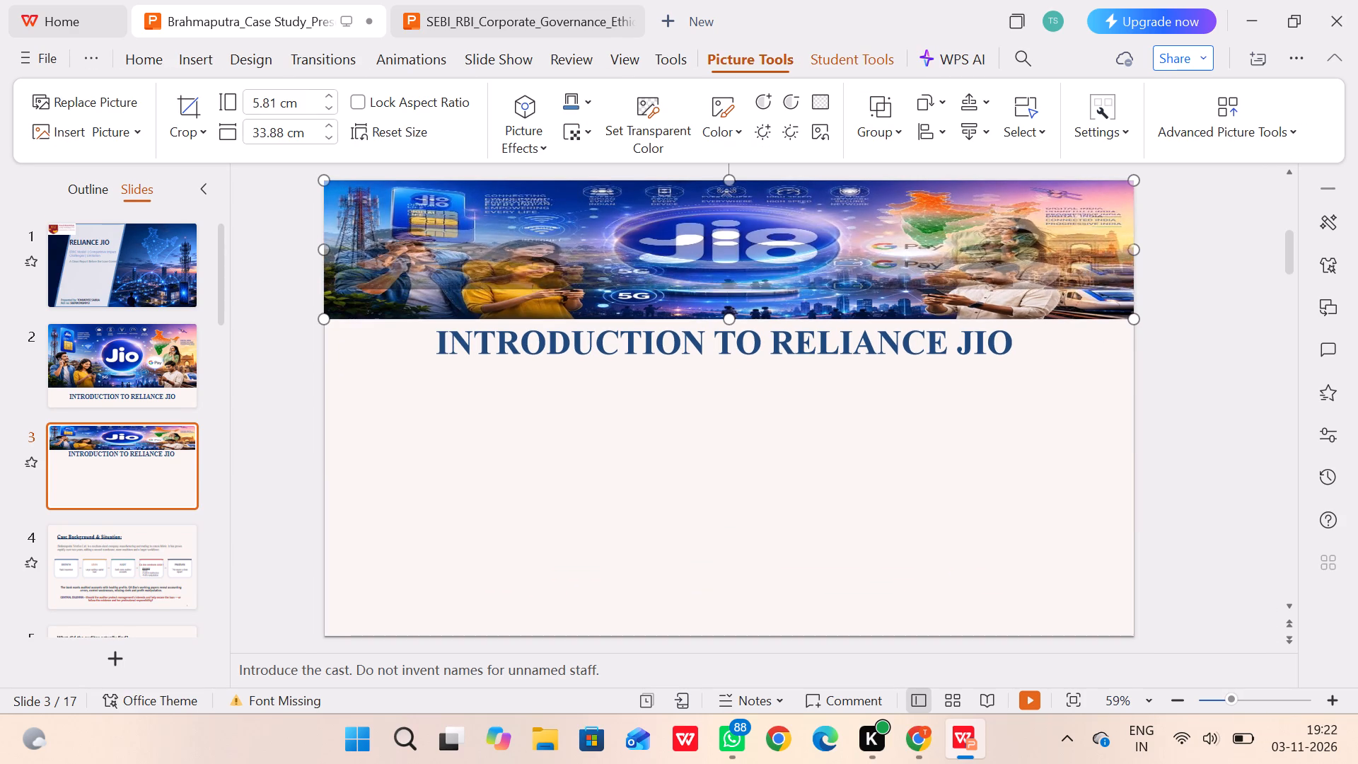
pyautogui.moveTo(734, 284); pyautogui.dragTo(734, 283)
pyautogui.click(733, 321)
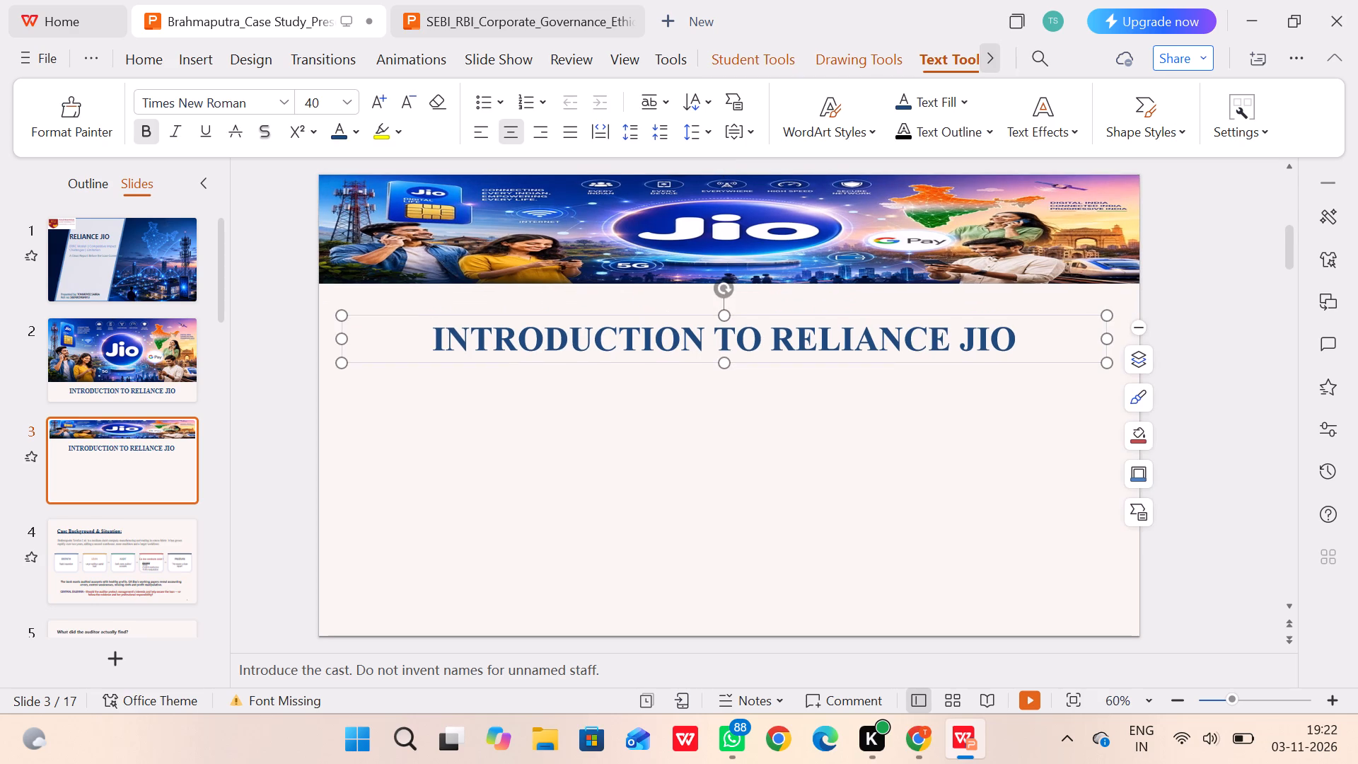
pyautogui.moveTo(737, 312); pyautogui.dragTo(736, 281)
pyautogui.click(1186, 178)
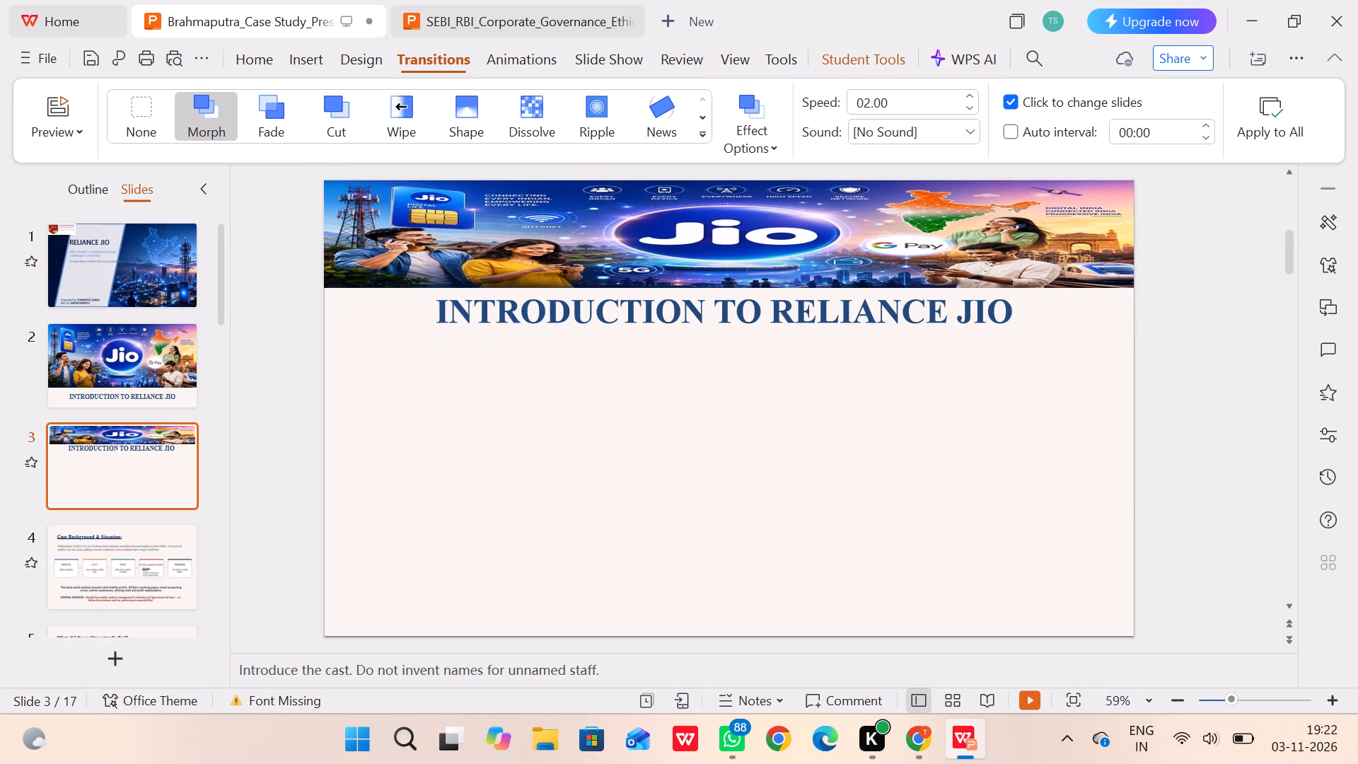
# Preview the title slide's animation in the slide show, and return to editing.
pyautogui.doubleClick(90, 263)
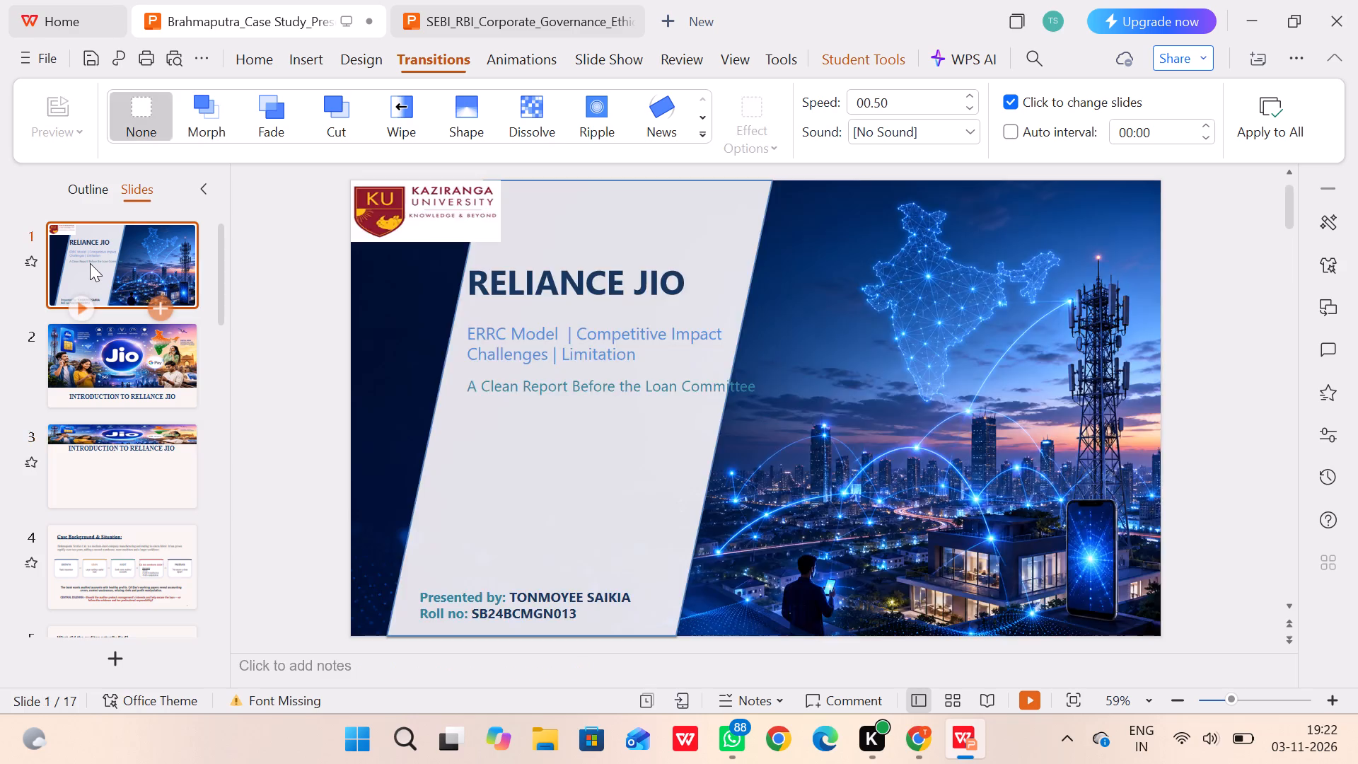
pyautogui.press('Right')
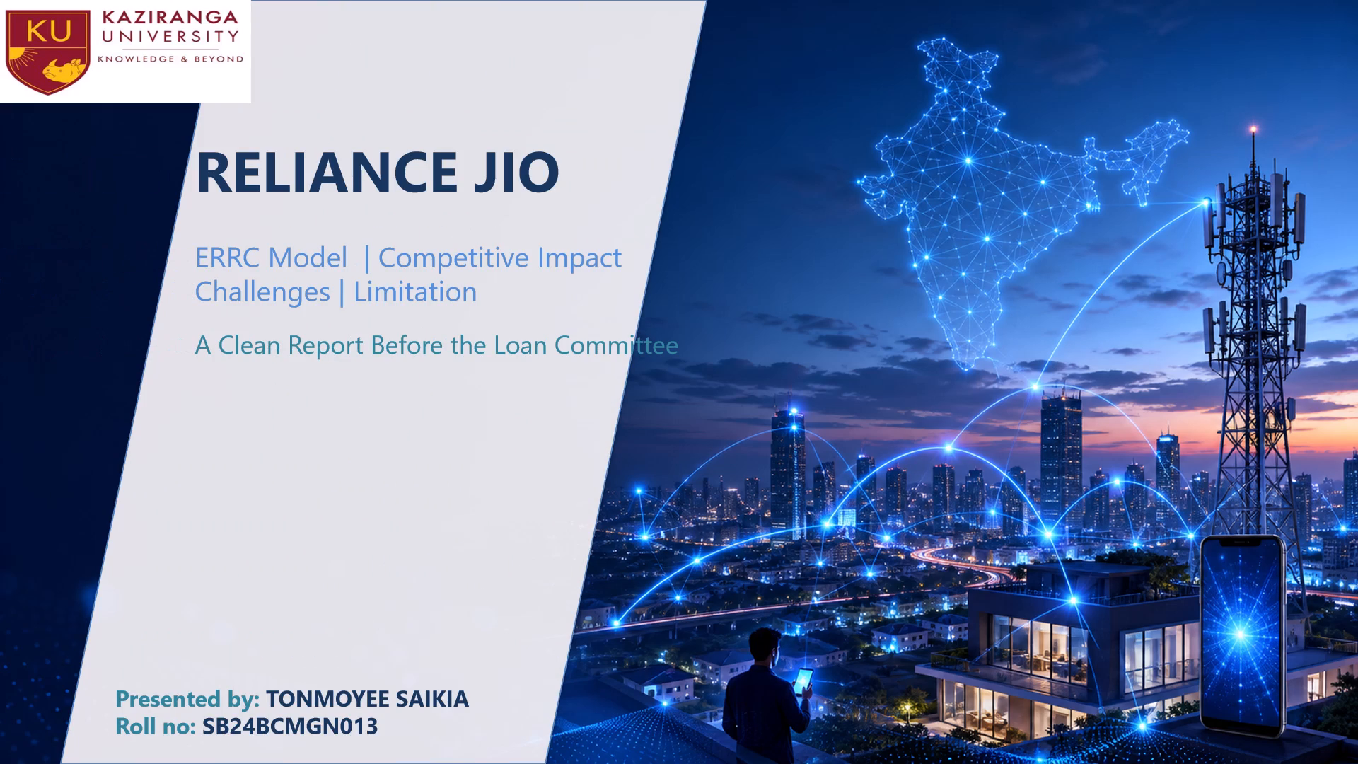
pyautogui.press('Escape')
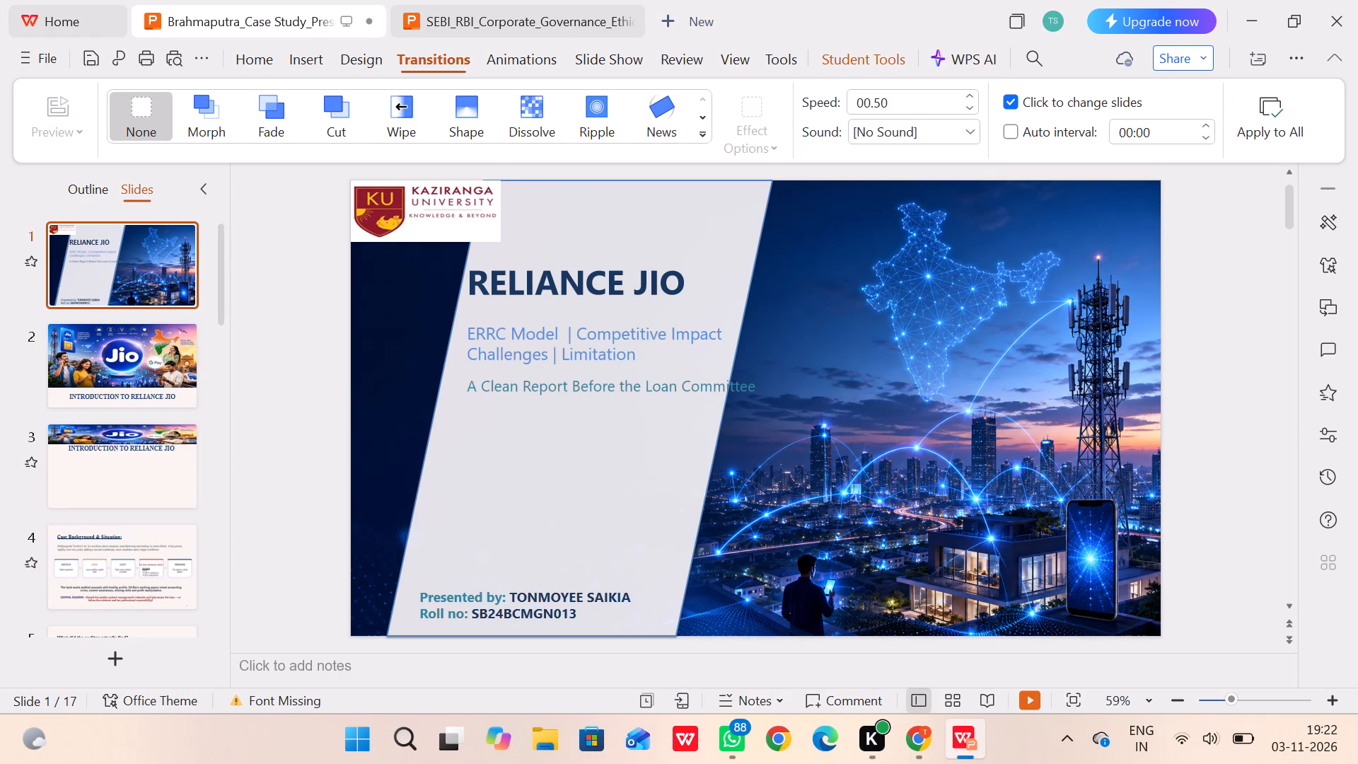
# Delete the line "A Clean Report Before the Loan Committee" from the title slide.
pyautogui.click(500, 381)
pyautogui.moveTo(466, 382); pyautogui.dragTo(584, 384)
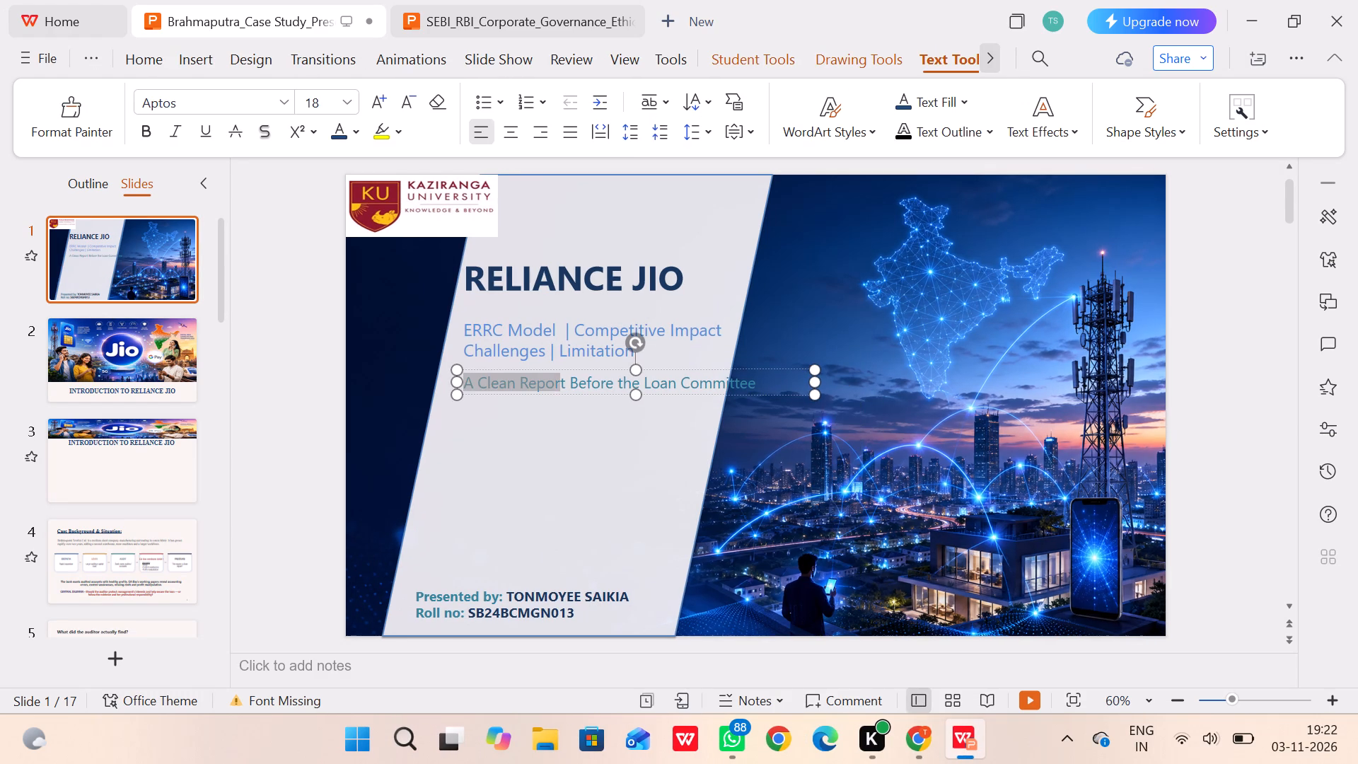
pyautogui.moveTo(584, 384); pyautogui.dragTo(773, 389)
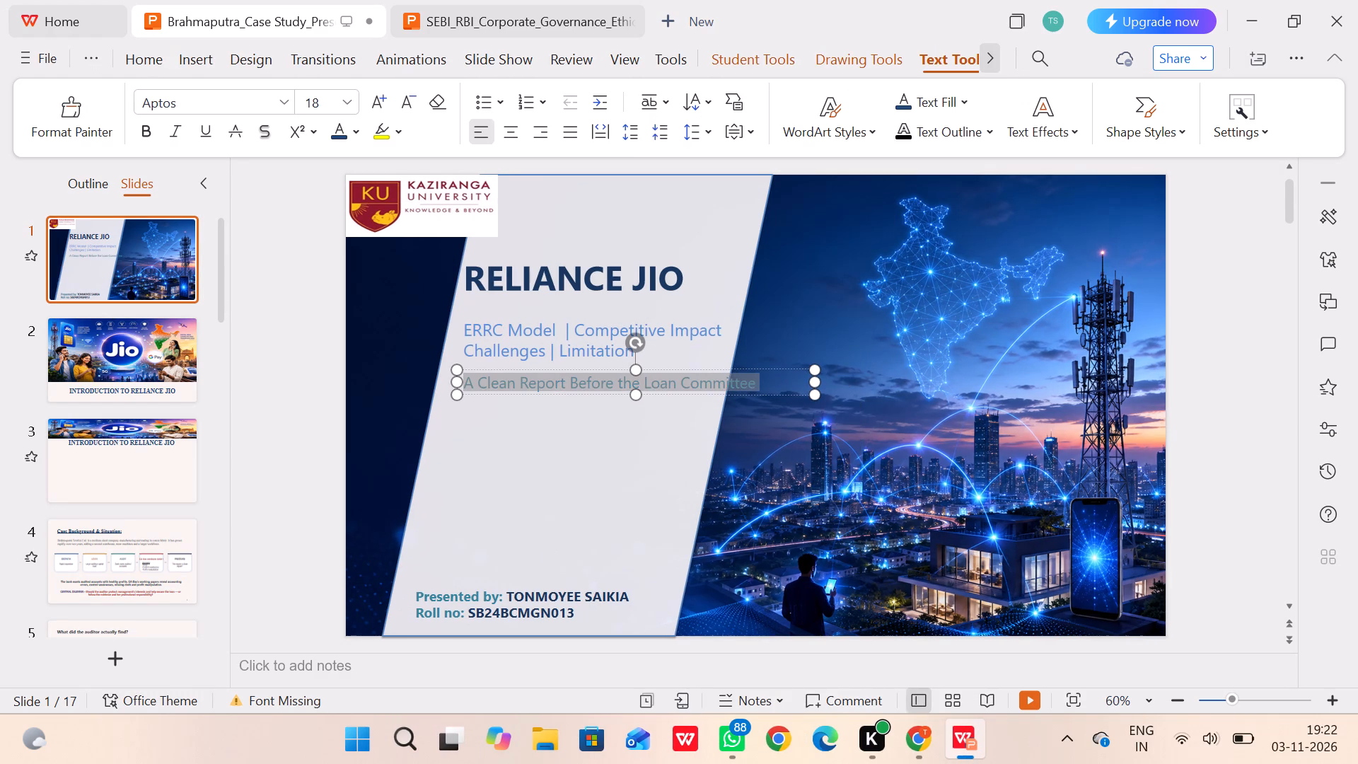
pyautogui.moveTo(773, 389); pyautogui.dragTo(774, 388)
pyautogui.press('BackSpace')
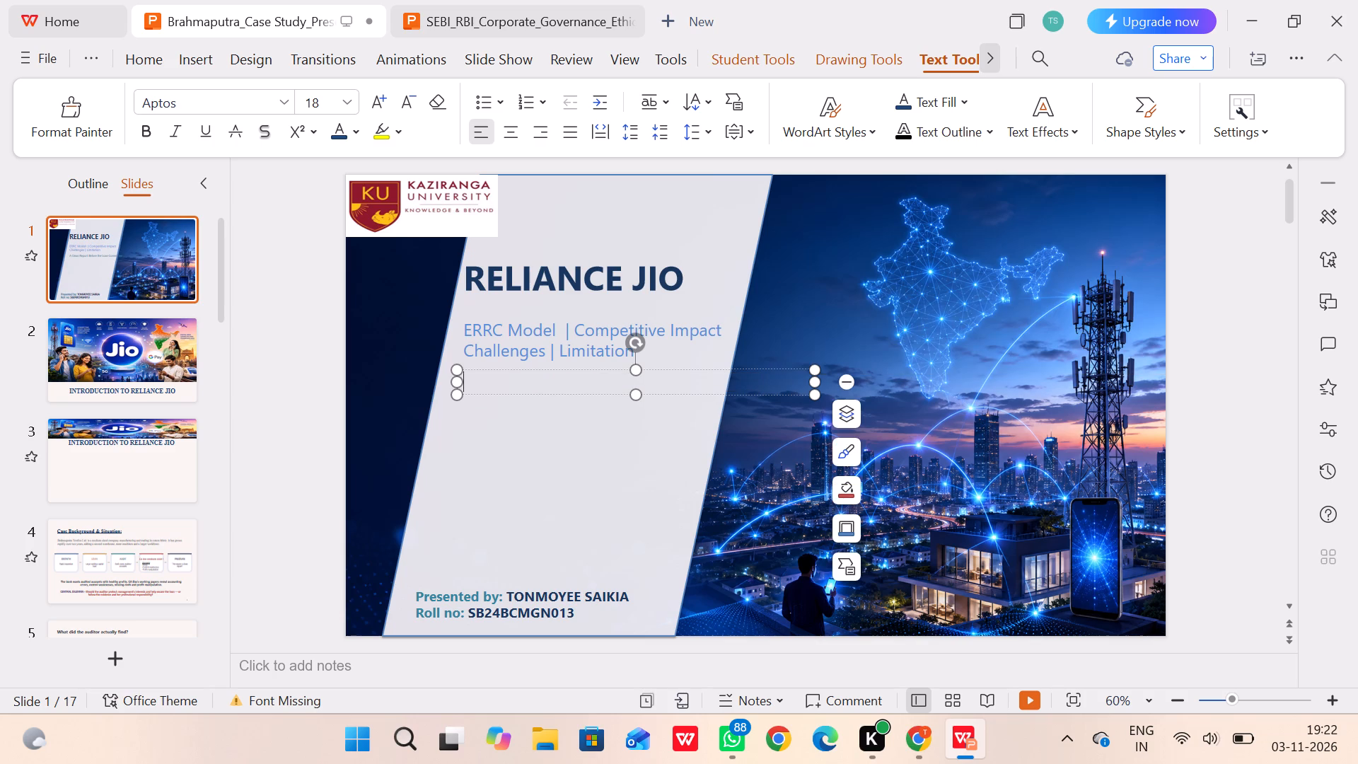
pyautogui.click(277, 337)
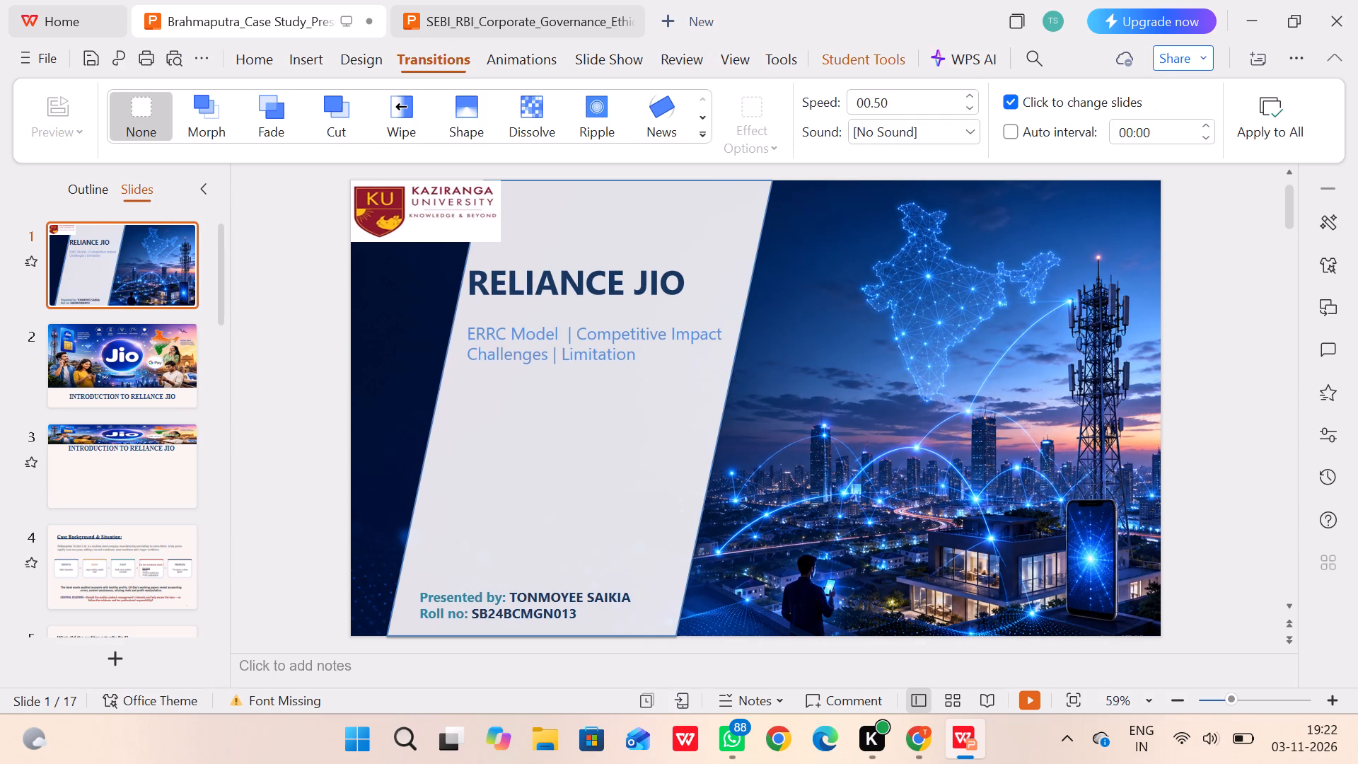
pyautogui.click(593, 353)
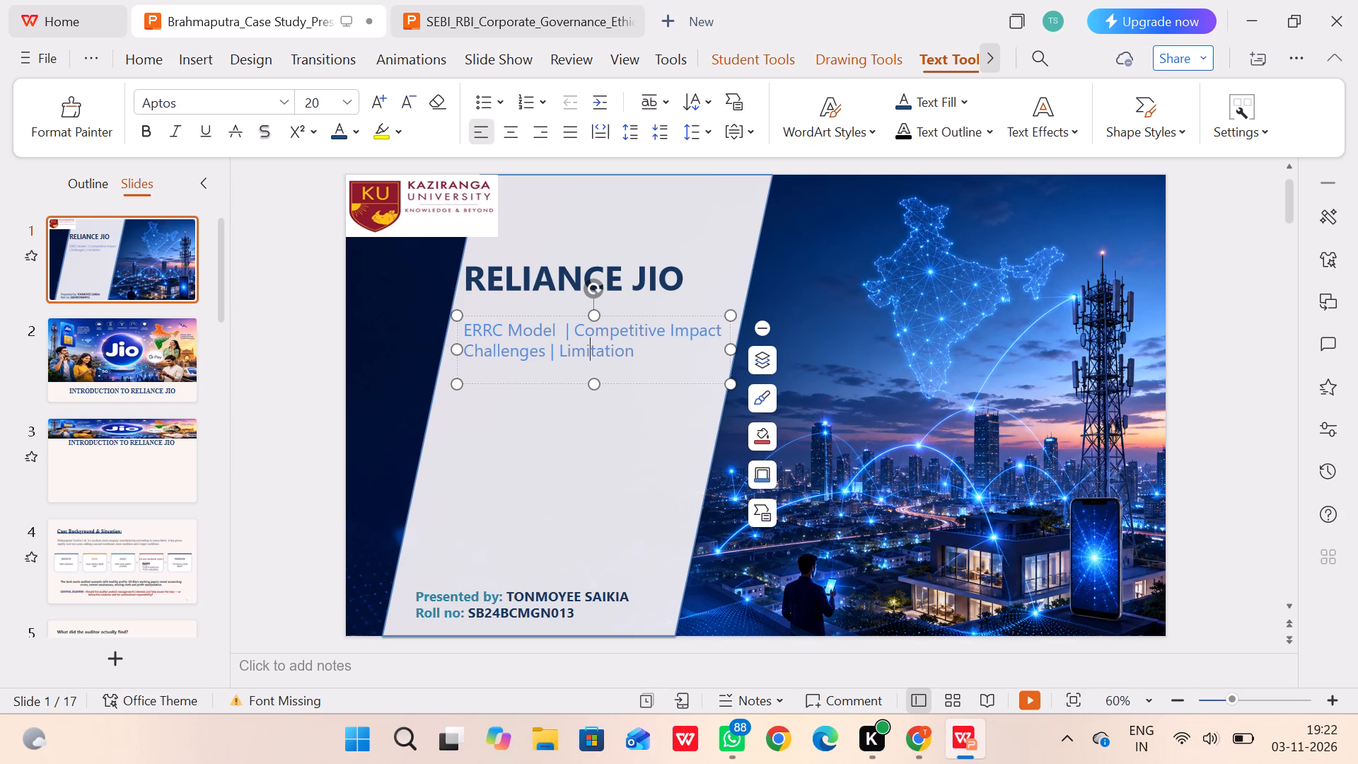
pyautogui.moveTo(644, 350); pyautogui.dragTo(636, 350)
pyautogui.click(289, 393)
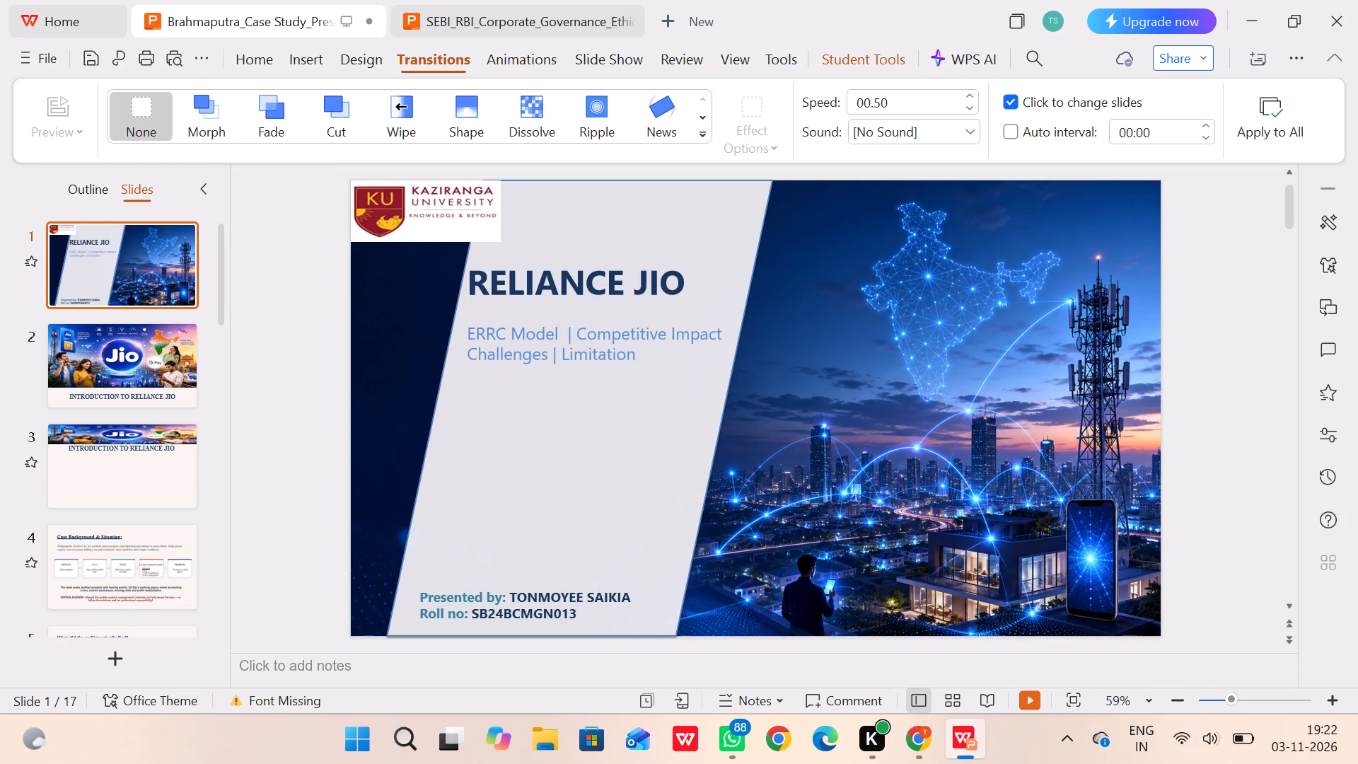
# Shift the "RELIANCE JIO" title slightly down, and place the "ERRC Model | Competitive Impact" text slightly lower and further left beneath it.
pyautogui.click(579, 352)
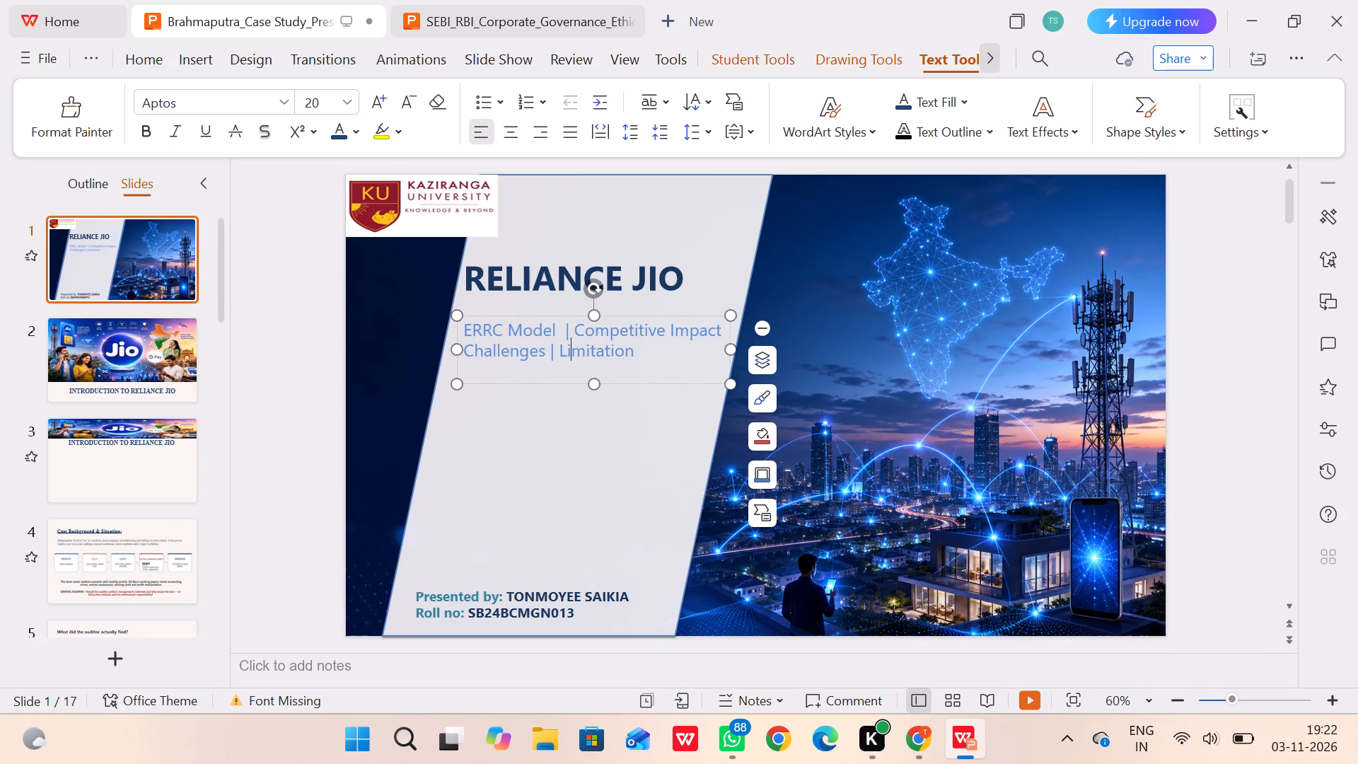
pyautogui.moveTo(626, 313); pyautogui.dragTo(615, 331)
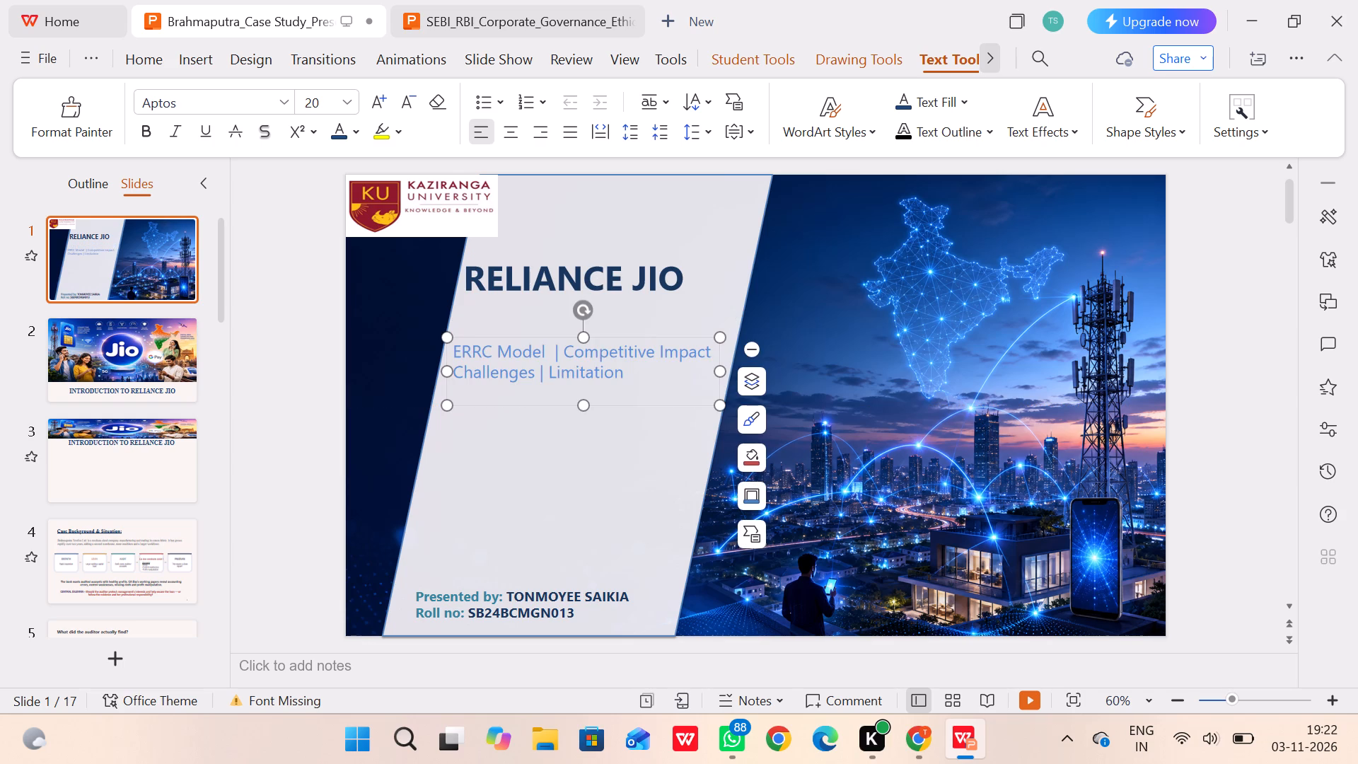
pyautogui.click(597, 264)
pyautogui.moveTo(635, 250); pyautogui.dragTo(636, 260)
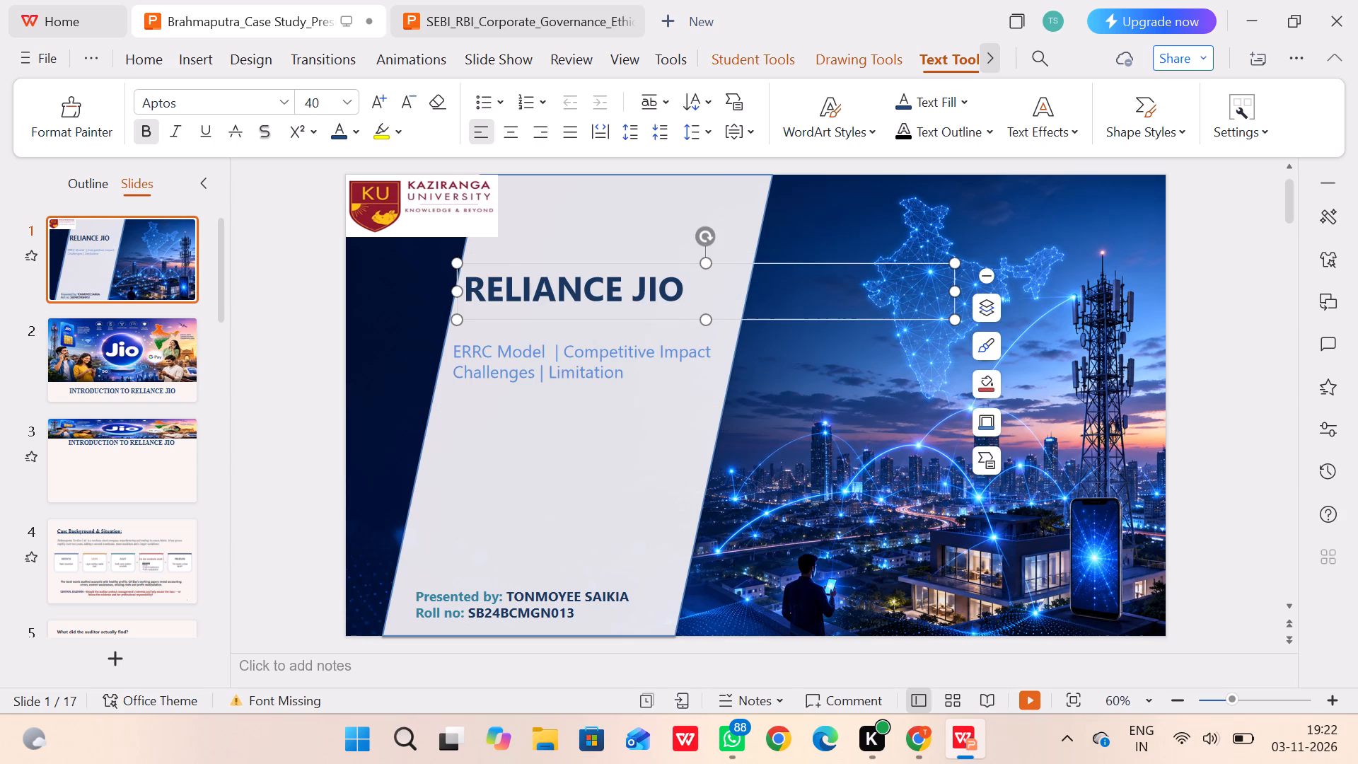
pyautogui.click(559, 354)
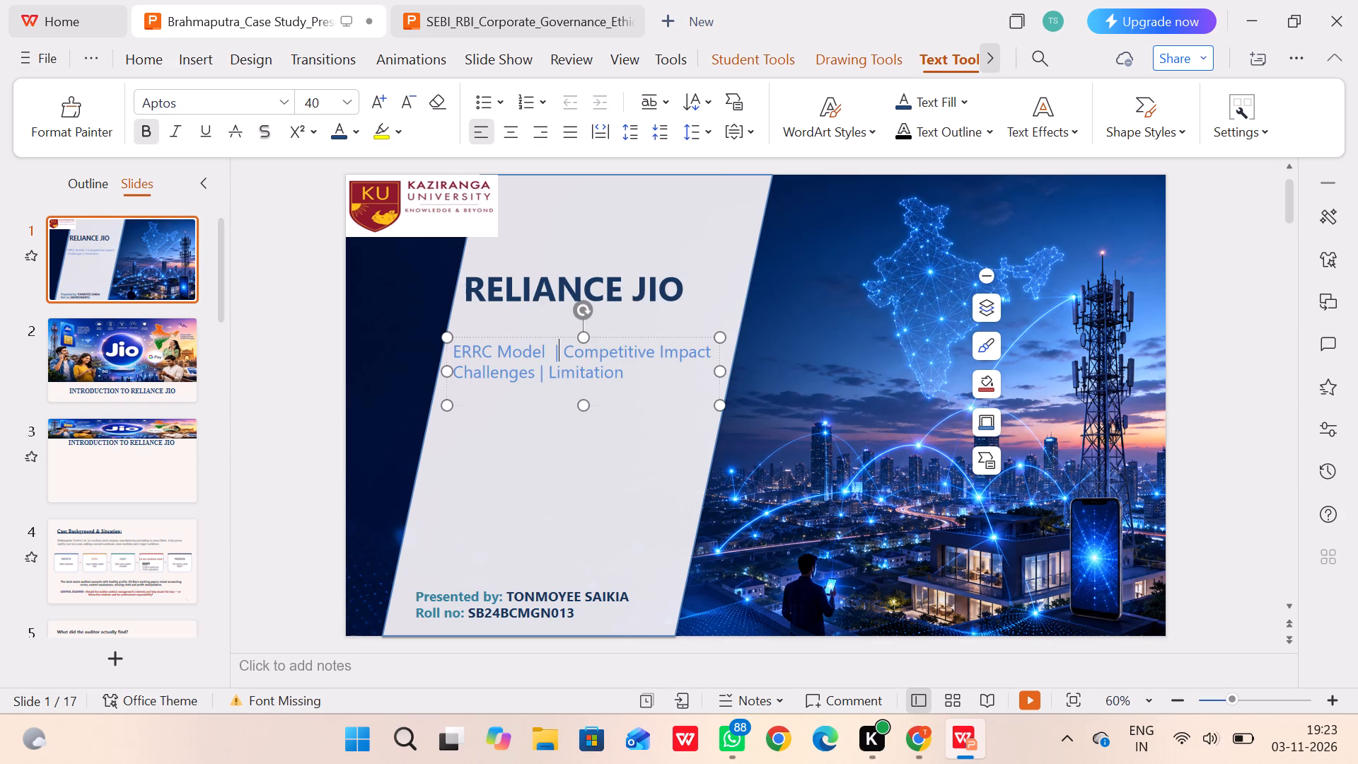
pyautogui.moveTo(561, 336); pyautogui.dragTo(561, 324)
pyautogui.click(293, 342)
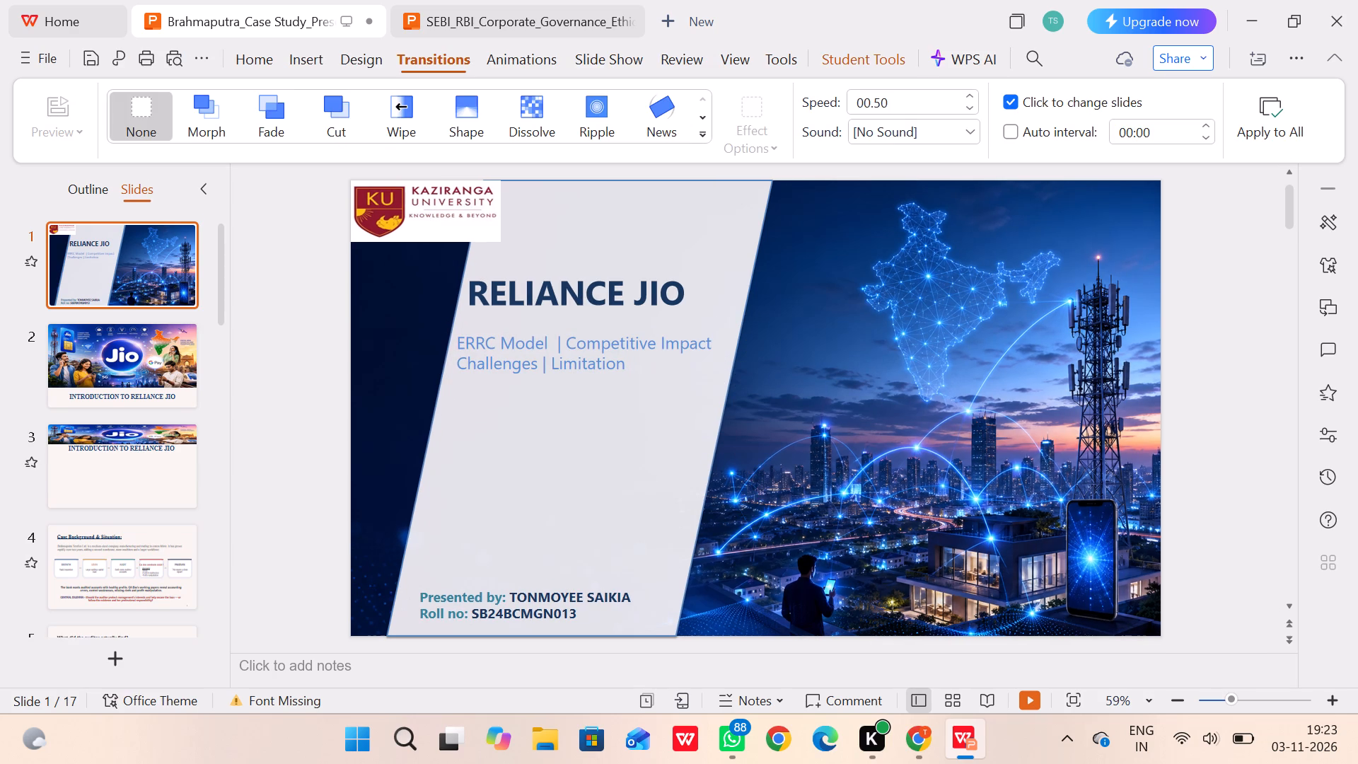
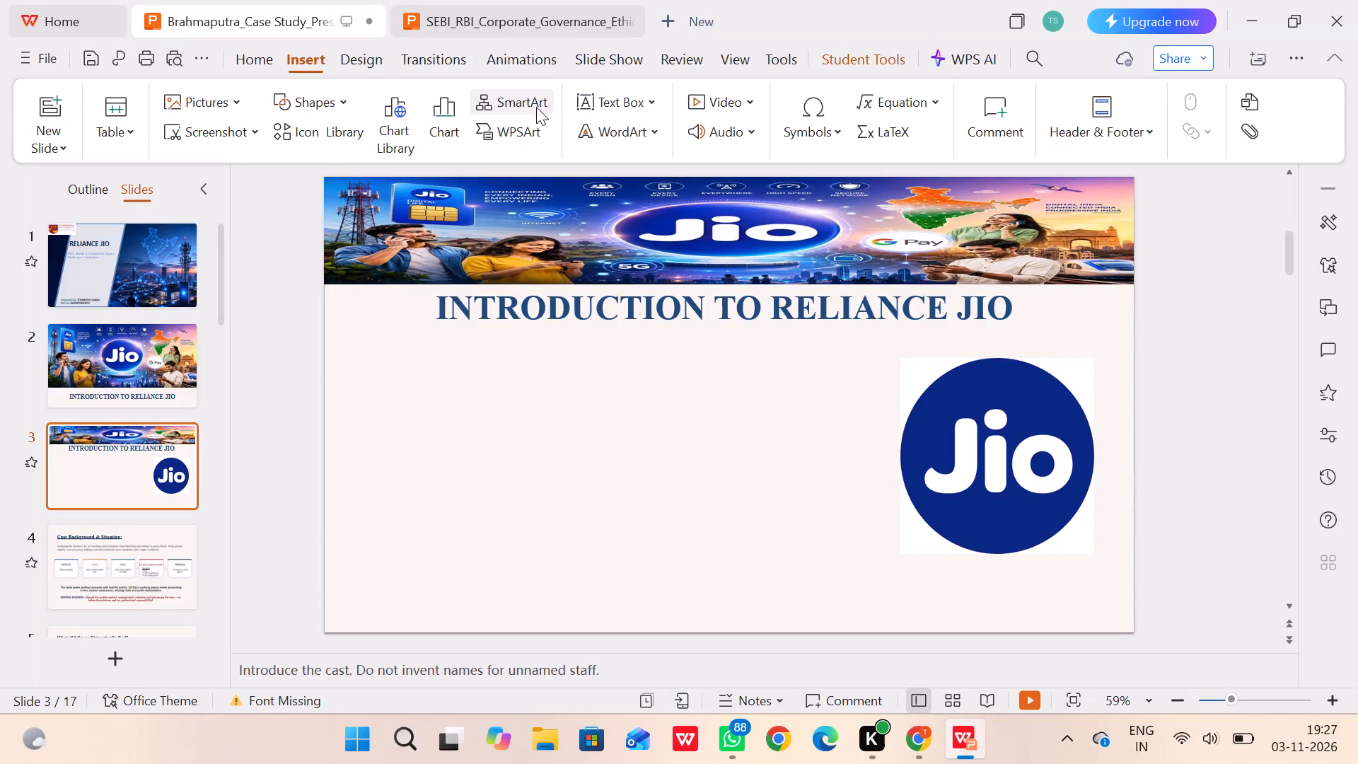
# Browse the Smart Graphics gallery's four-item, SmartArt and all recommended layouts for a design suited to the Reliance Jio introduction slide.
pyautogui.click(521, 141)
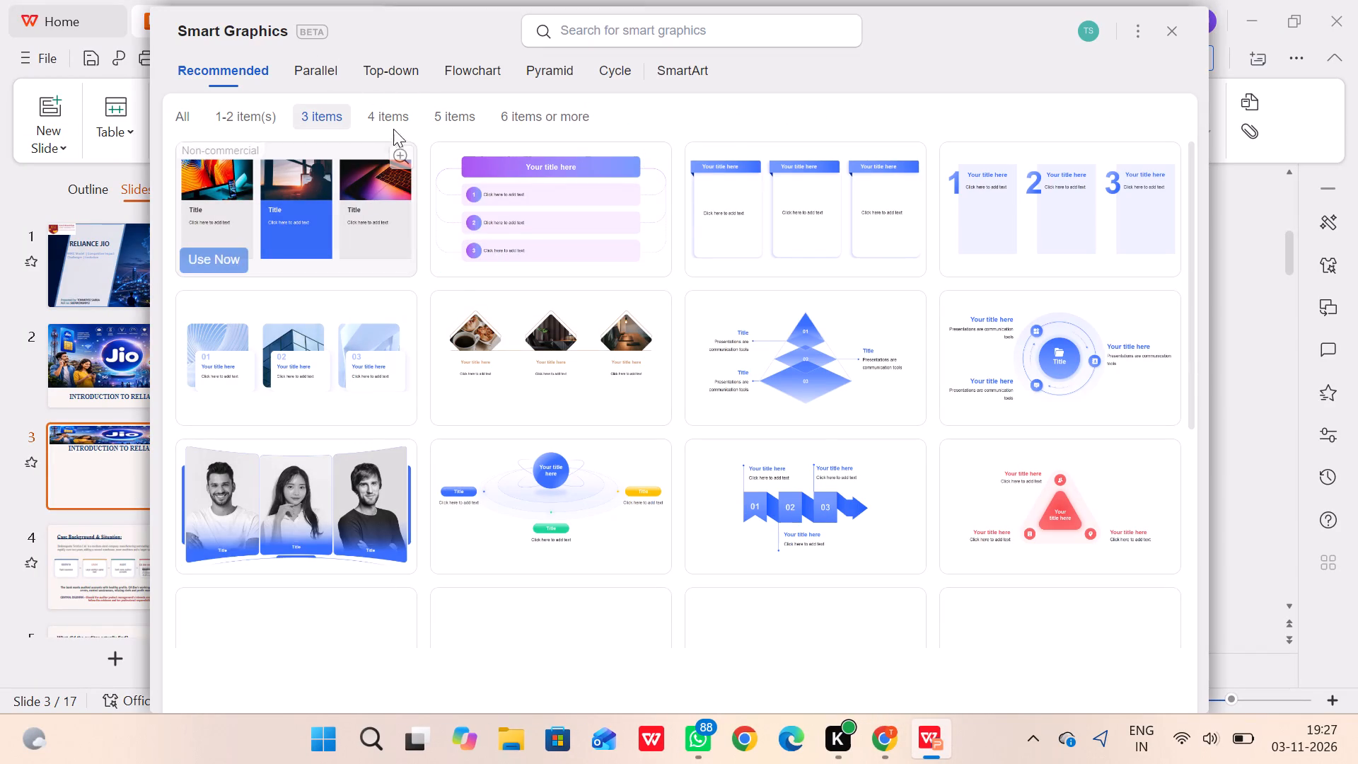
pyautogui.click(391, 110)
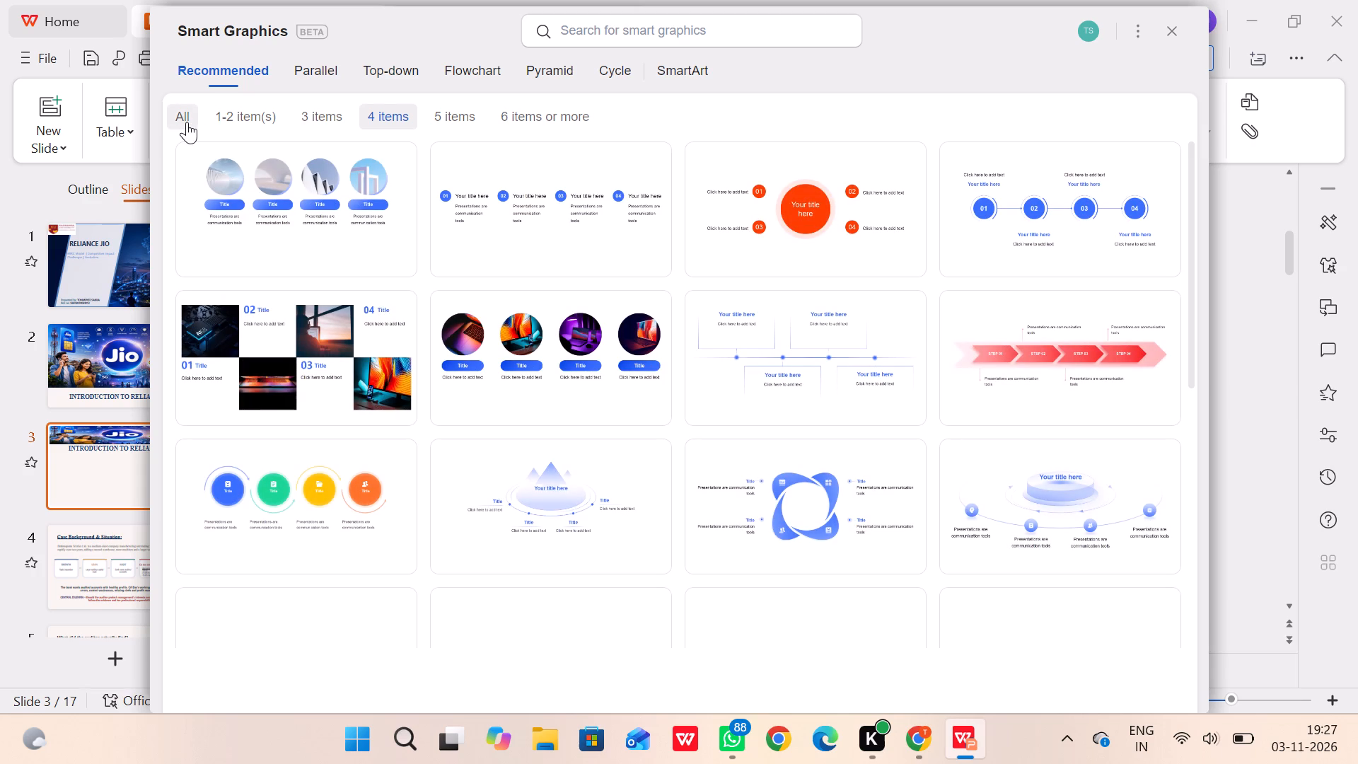
pyautogui.click(187, 122)
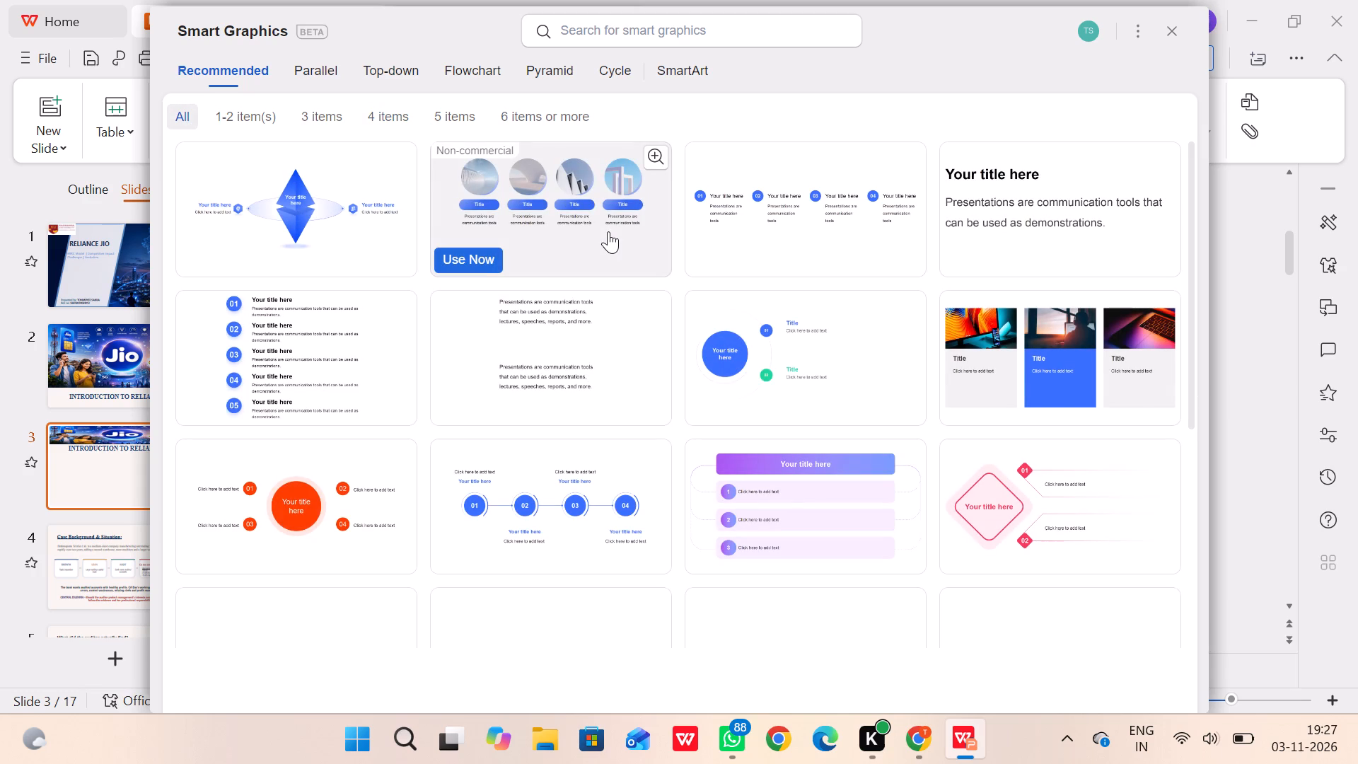
pyautogui.click(707, 70)
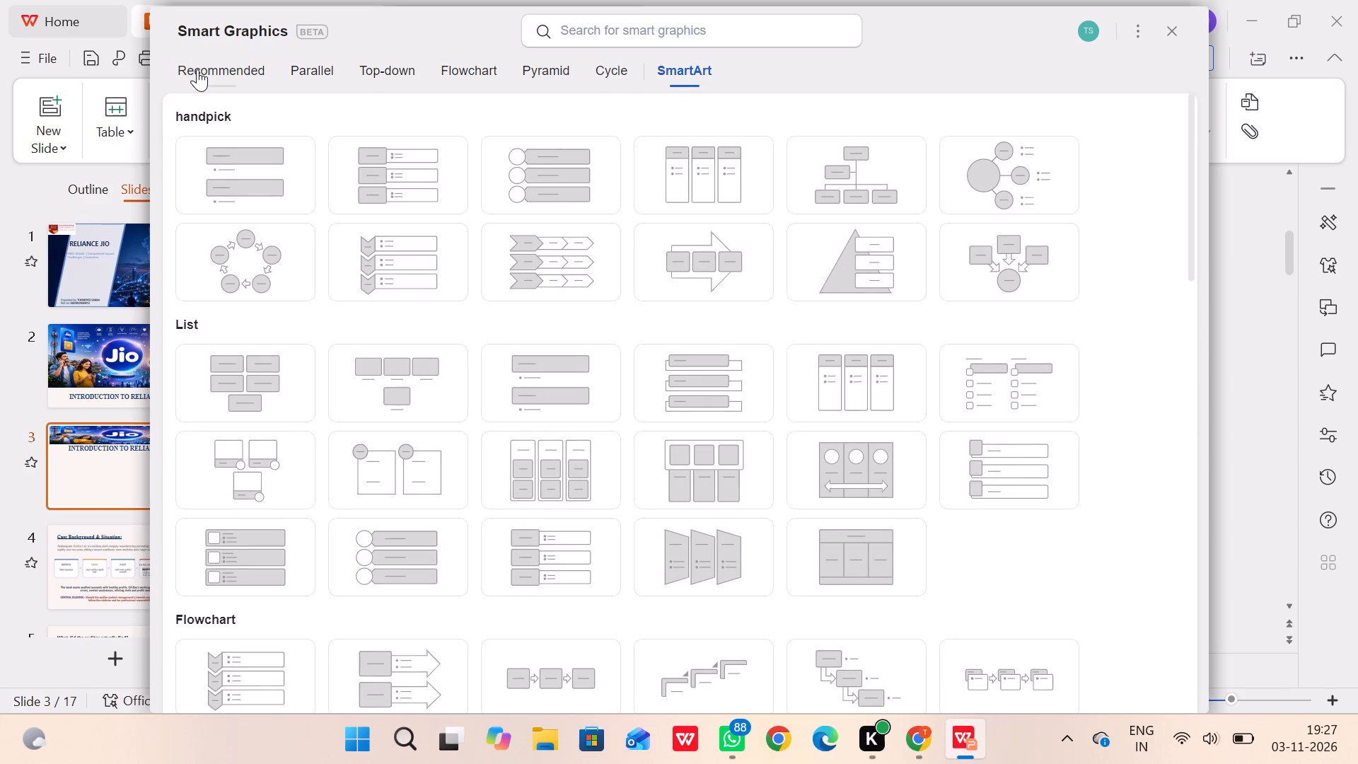
pyautogui.click(197, 69)
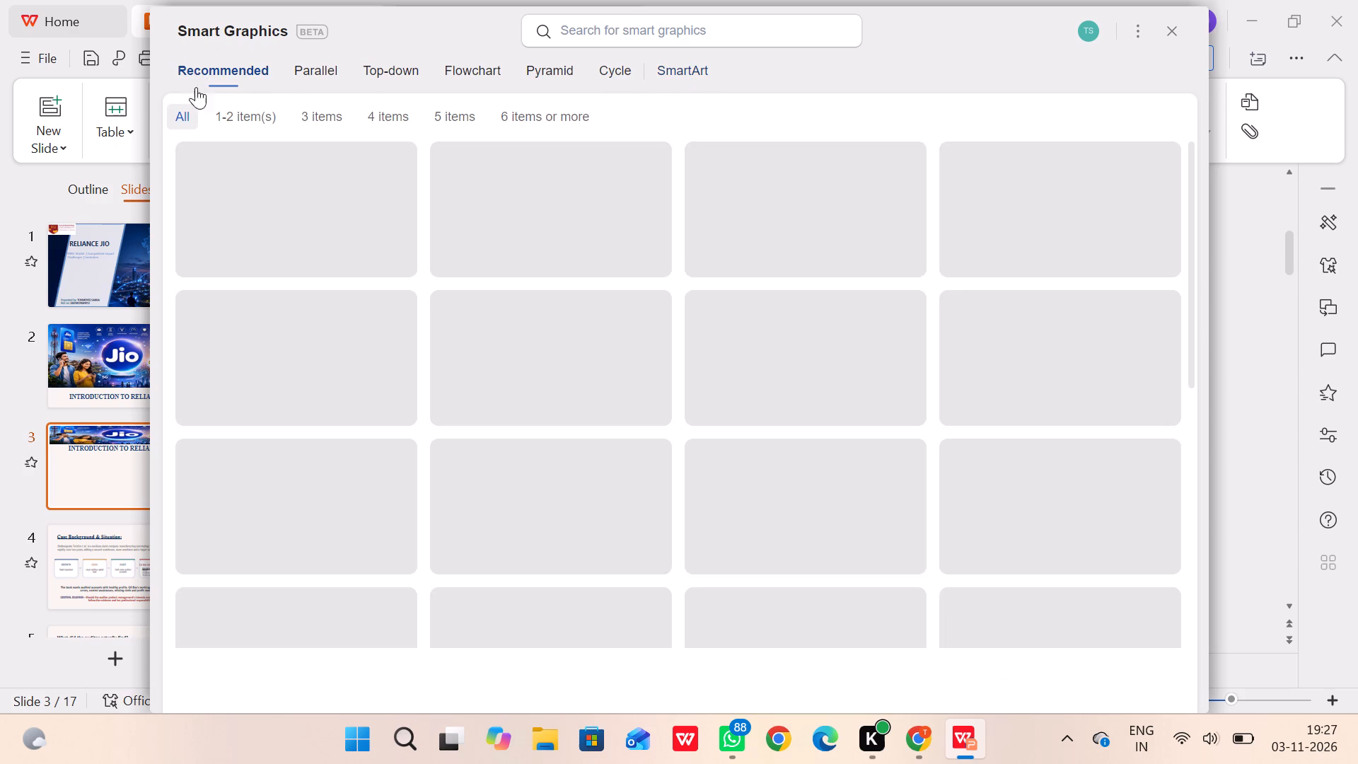
pyautogui.click(188, 112)
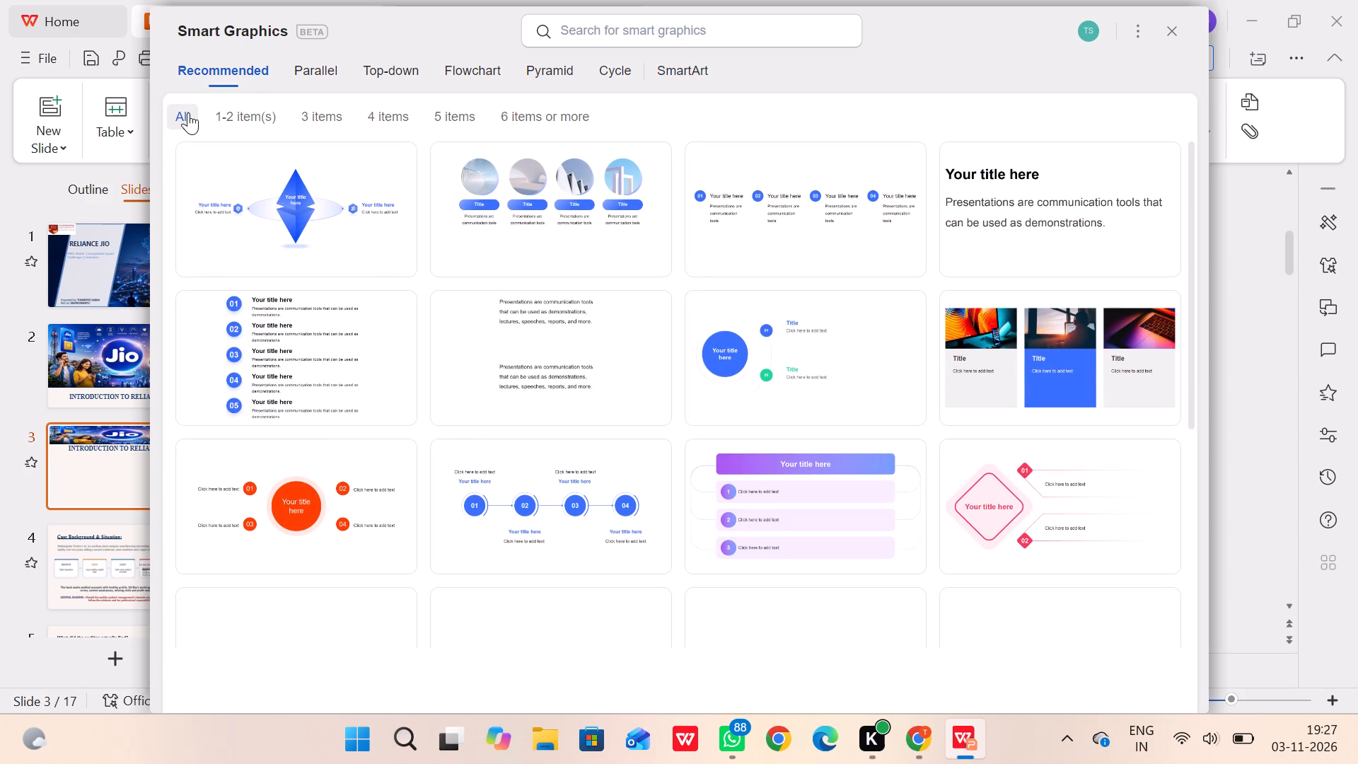
pyautogui.scroll(-1, 750, 112)
pyautogui.scroll(-2, 619, 238)
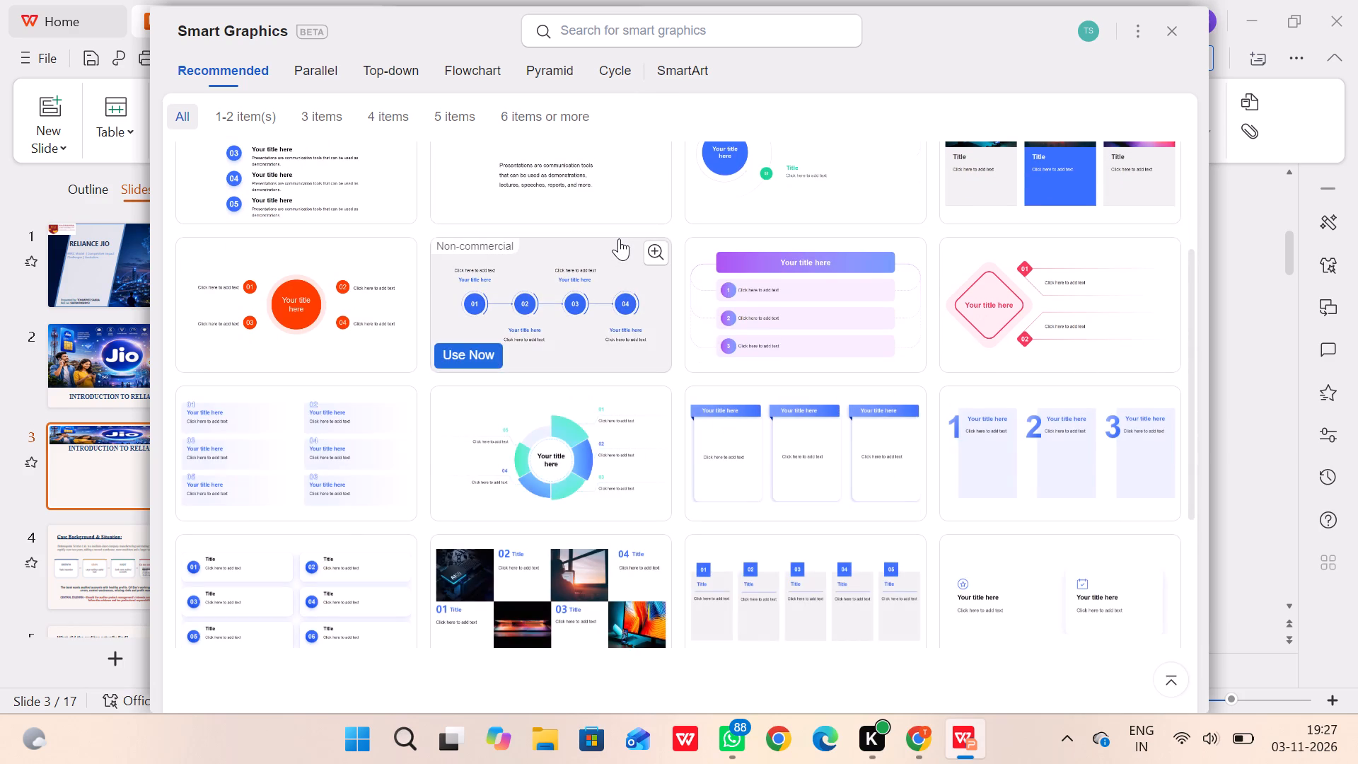
pyautogui.scroll(-2, 813, 262)
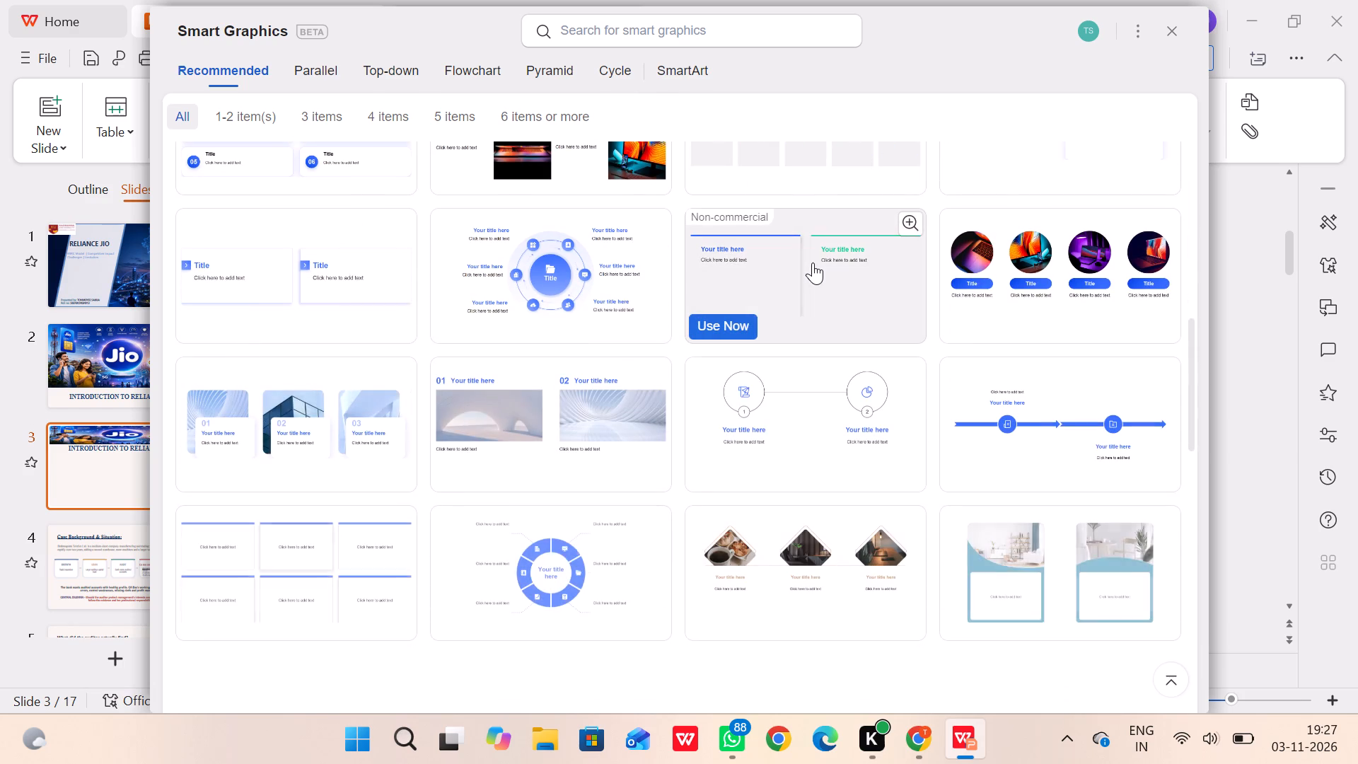
pyautogui.scroll(-2, 813, 262)
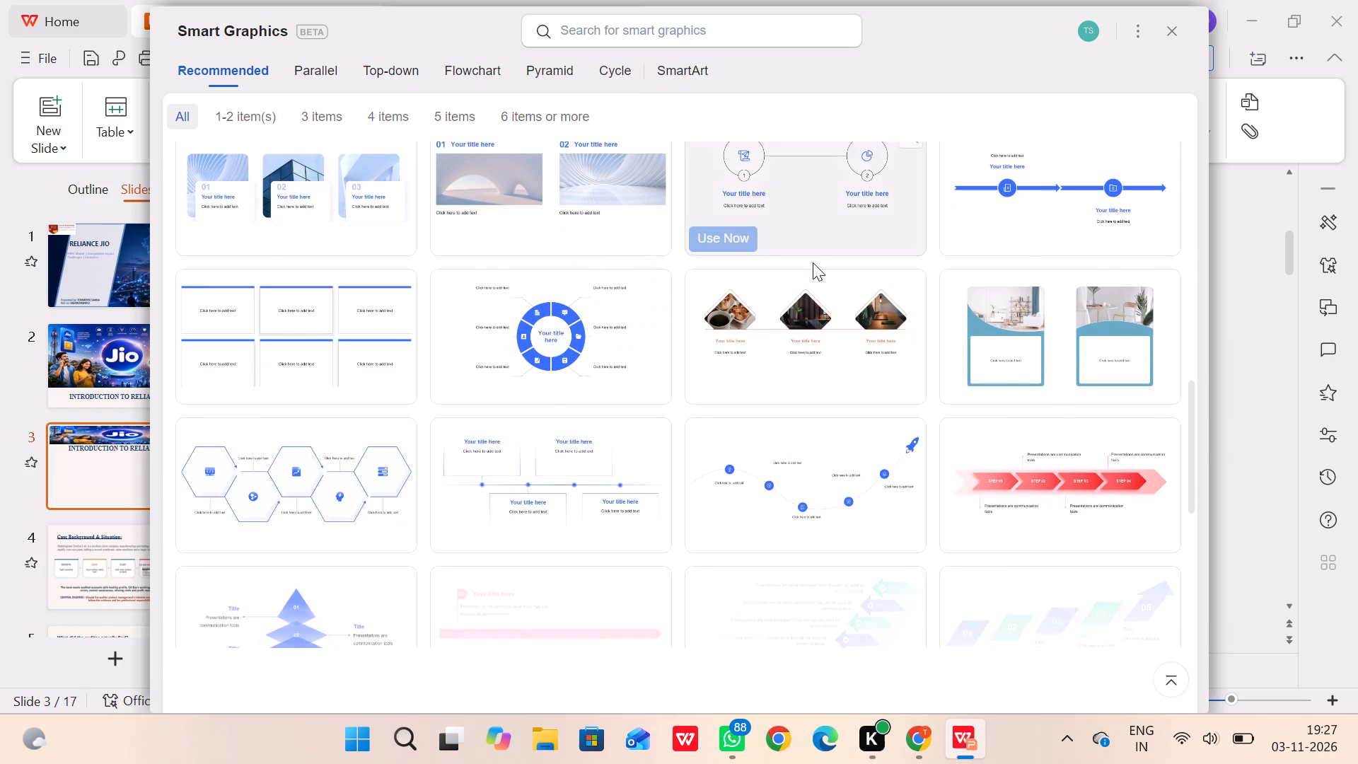
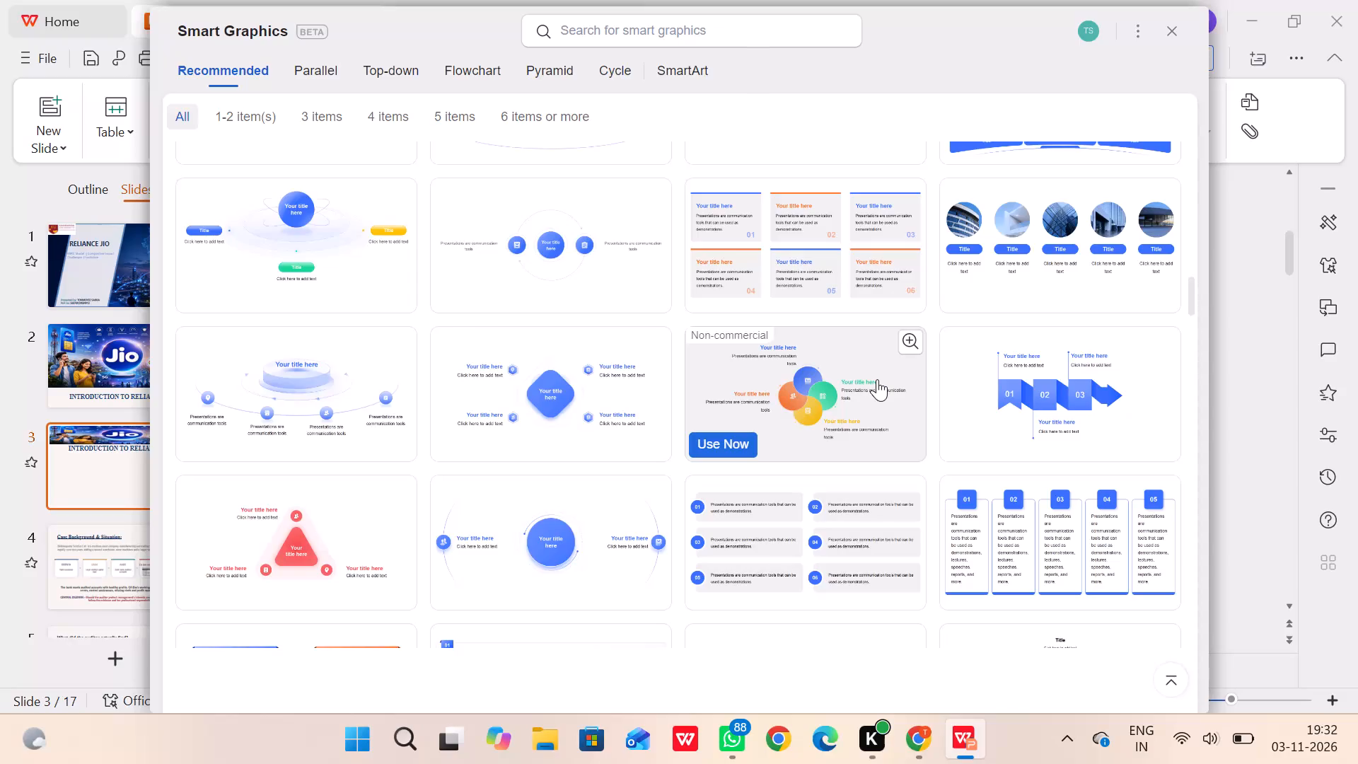
# Insert the smart graphic with four overlapping coloured circles and four titled text blocks on the introduction slide.
pyautogui.click(877, 379)
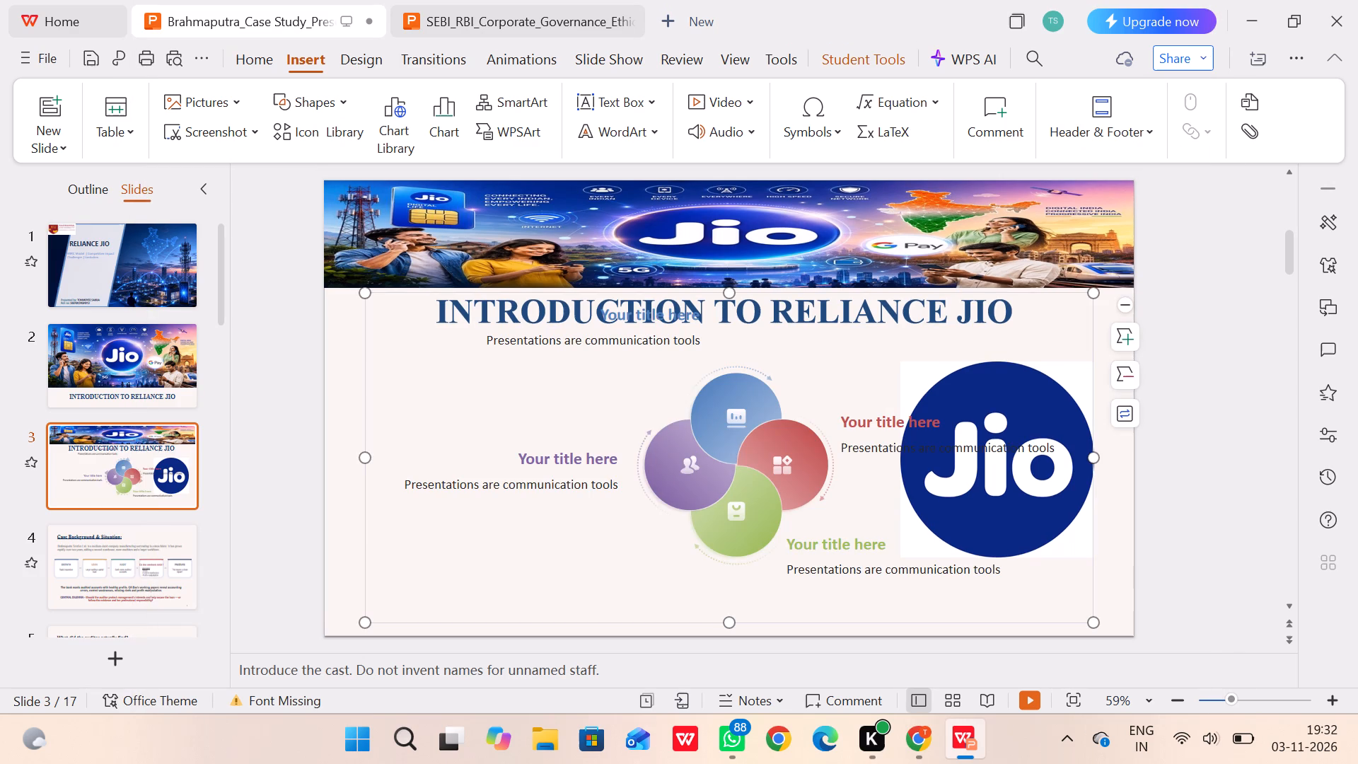
# Delete the four-circle smart graphic with placeholder titles from the Introduction to Reliance Jio slide.
pyautogui.click(733, 412)
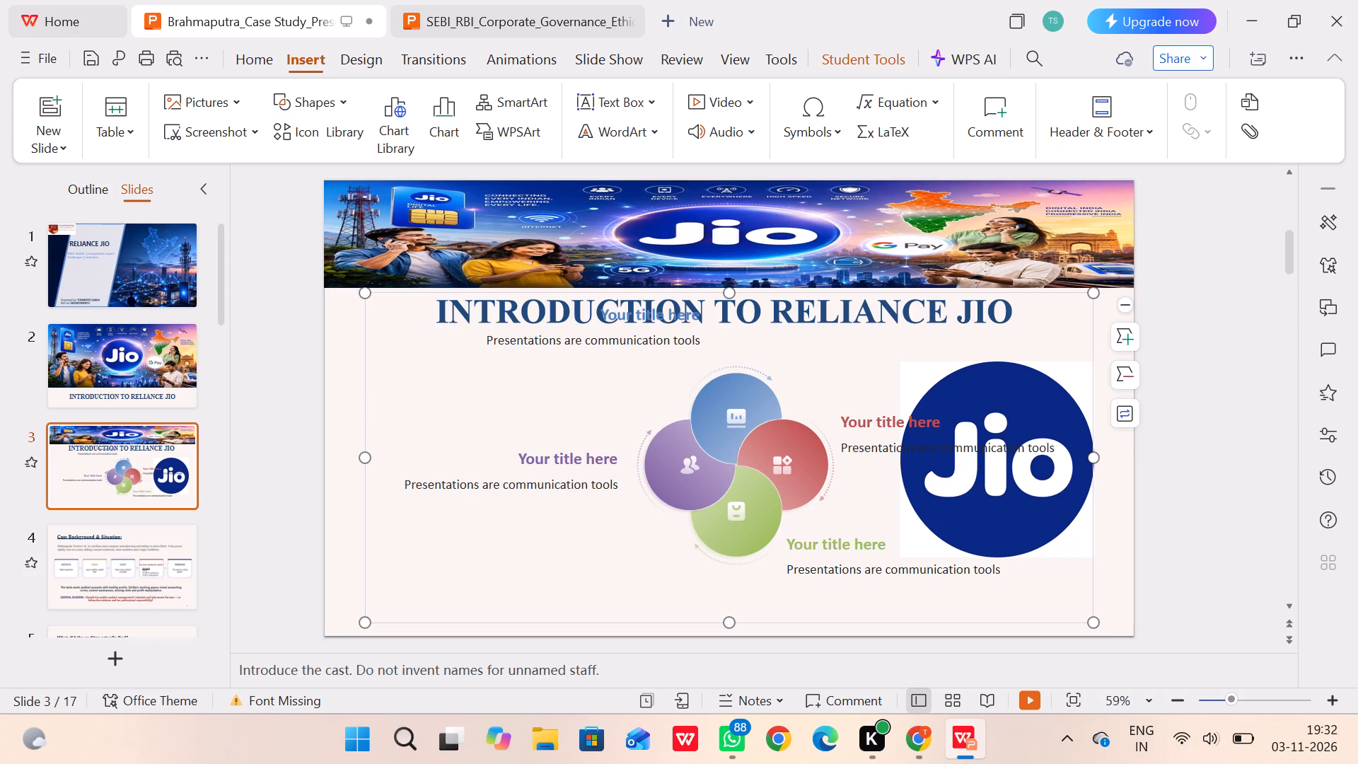
pyautogui.click(550, 463)
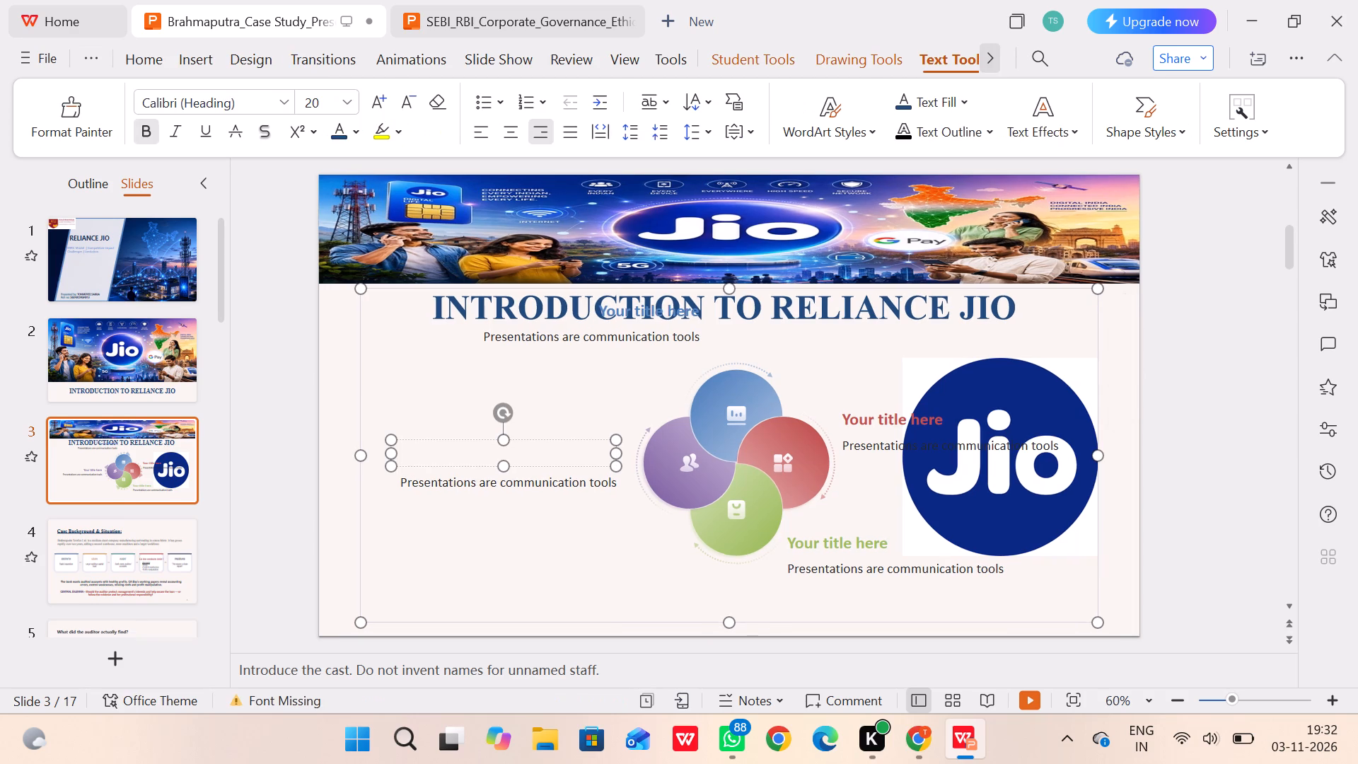
pyautogui.click(1093, 320)
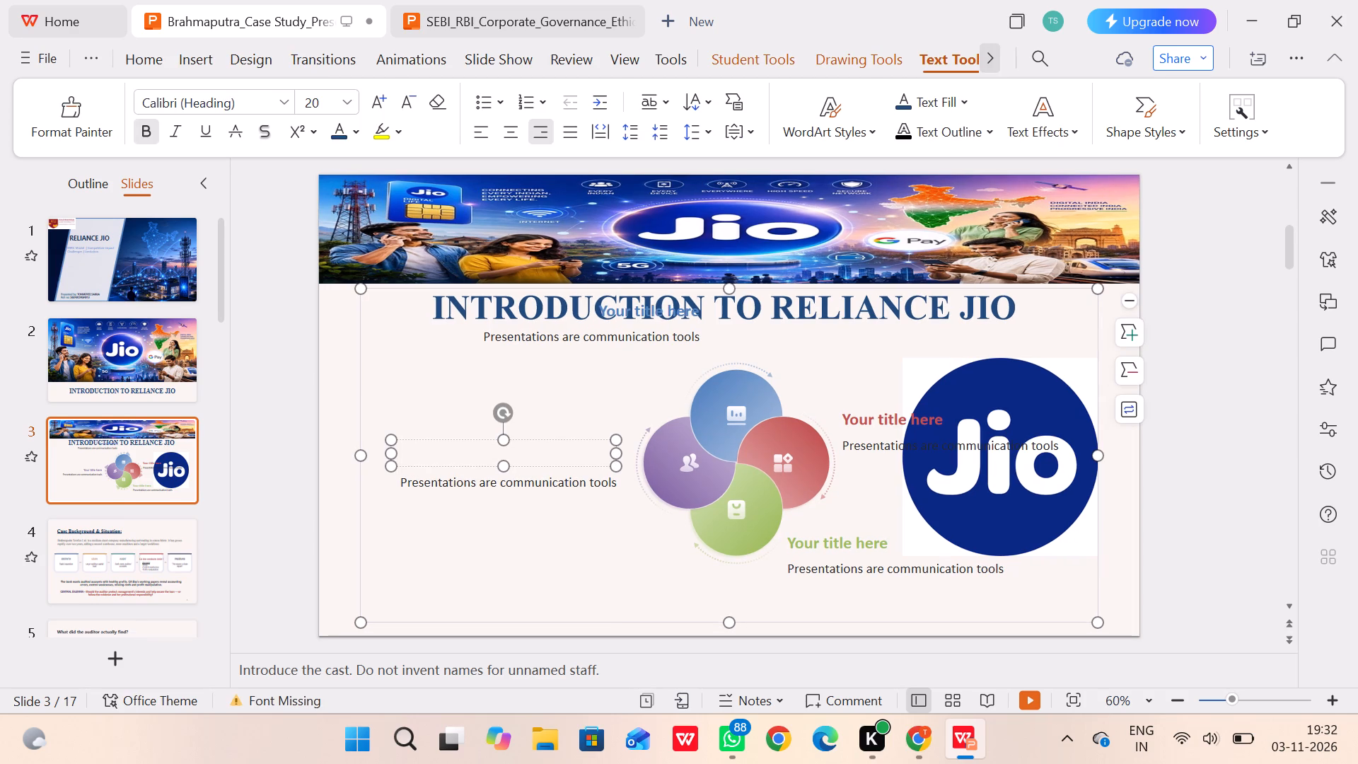
pyautogui.press('\\')
pyautogui.press('BackSpace')
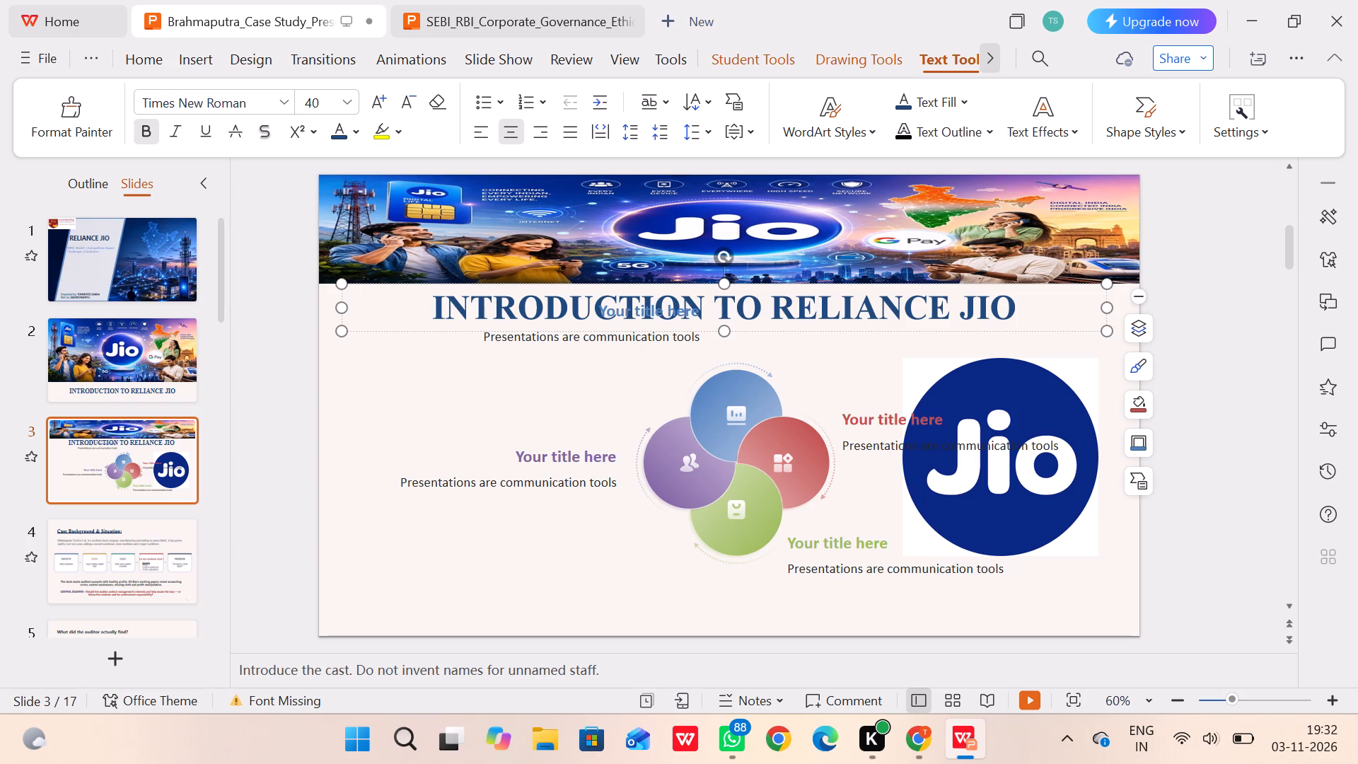
pyautogui.click(557, 475)
pyautogui.click(364, 554)
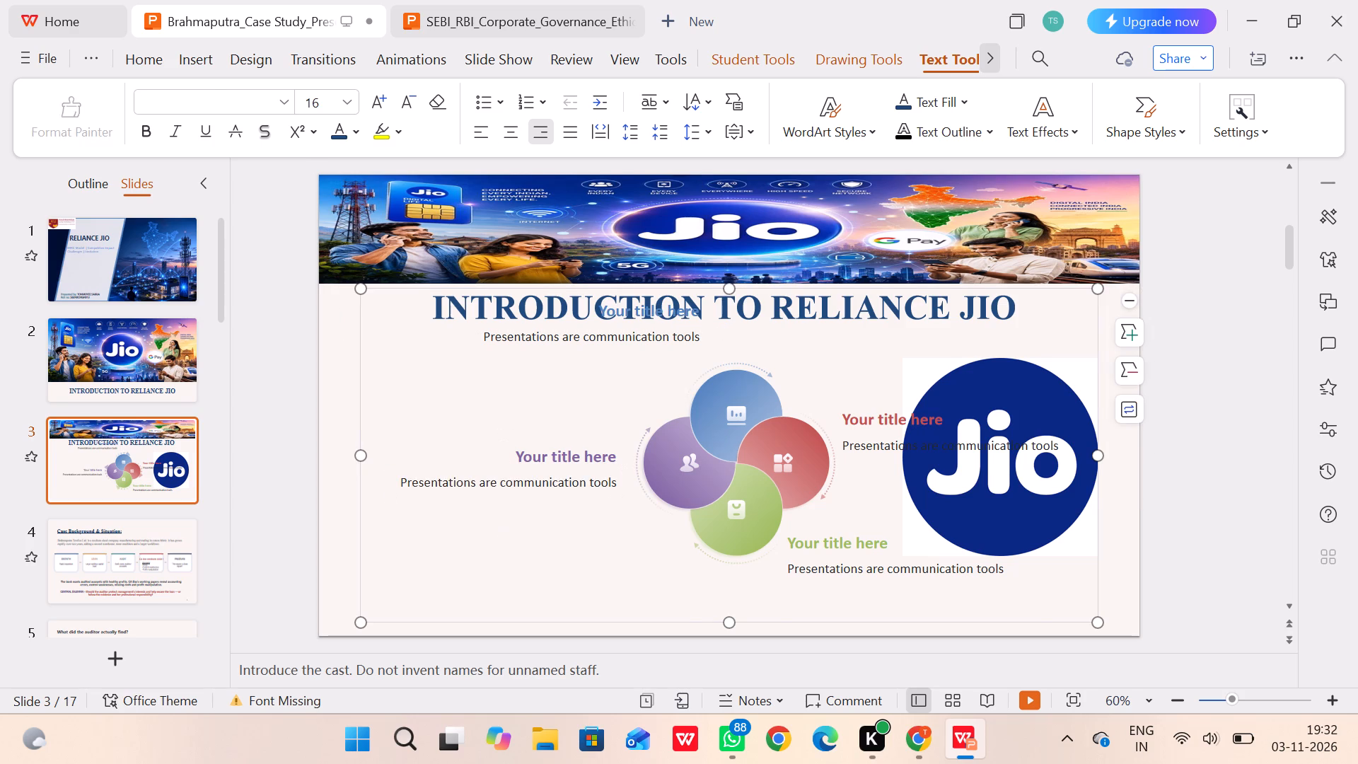
pyautogui.press('BackSpace')
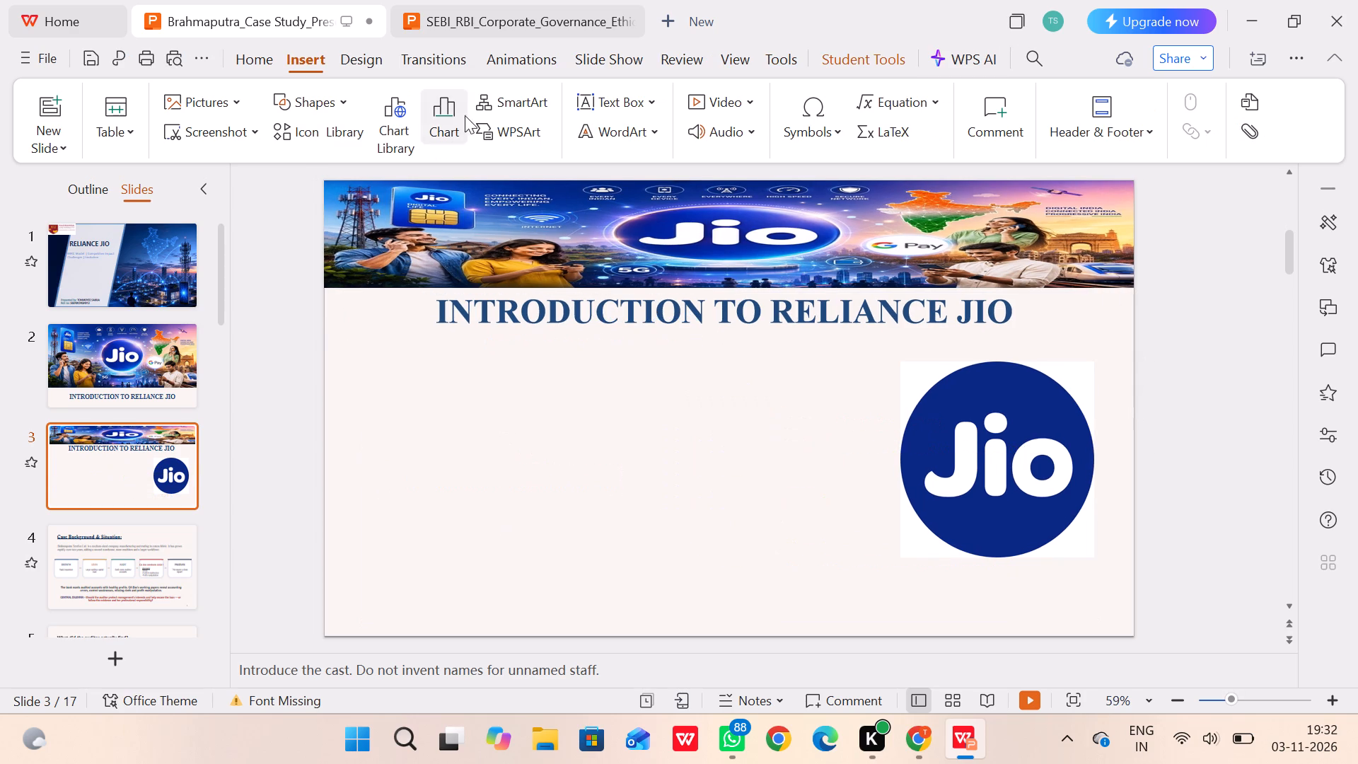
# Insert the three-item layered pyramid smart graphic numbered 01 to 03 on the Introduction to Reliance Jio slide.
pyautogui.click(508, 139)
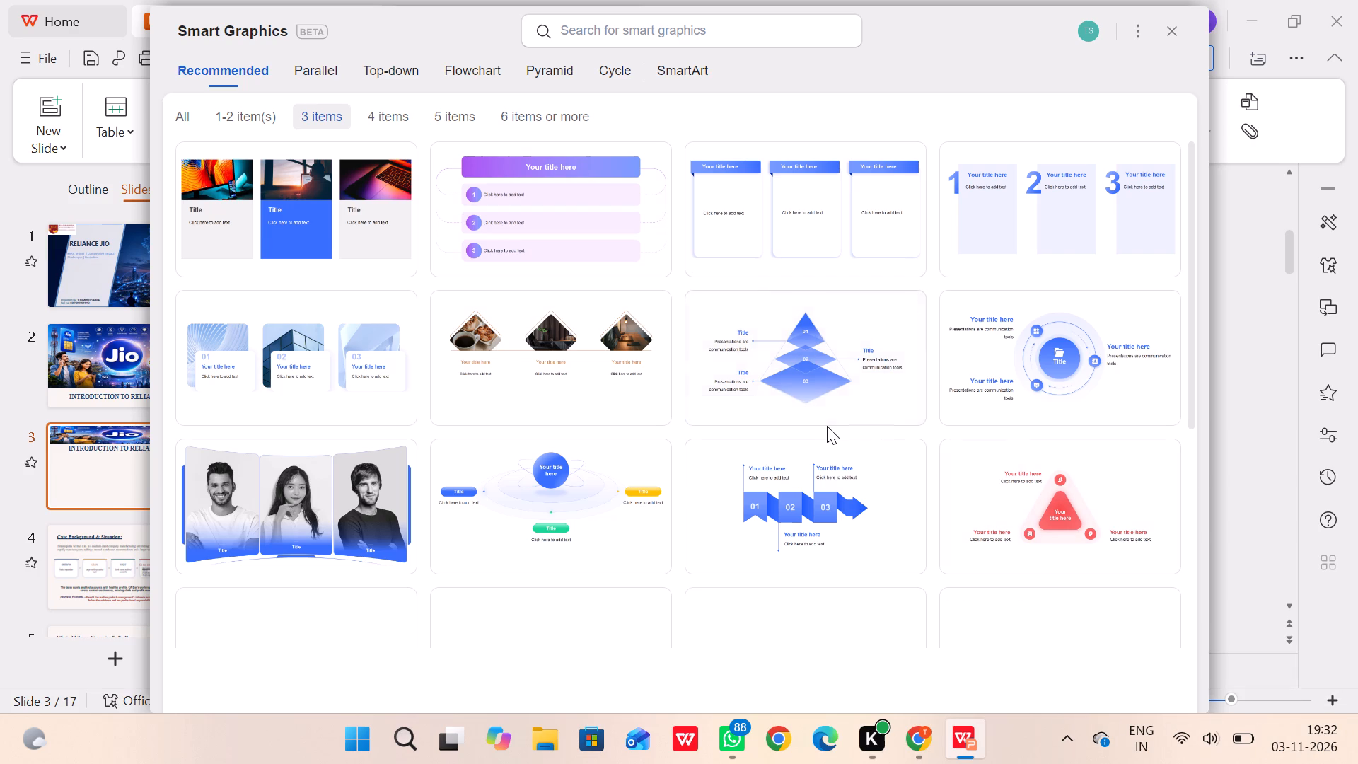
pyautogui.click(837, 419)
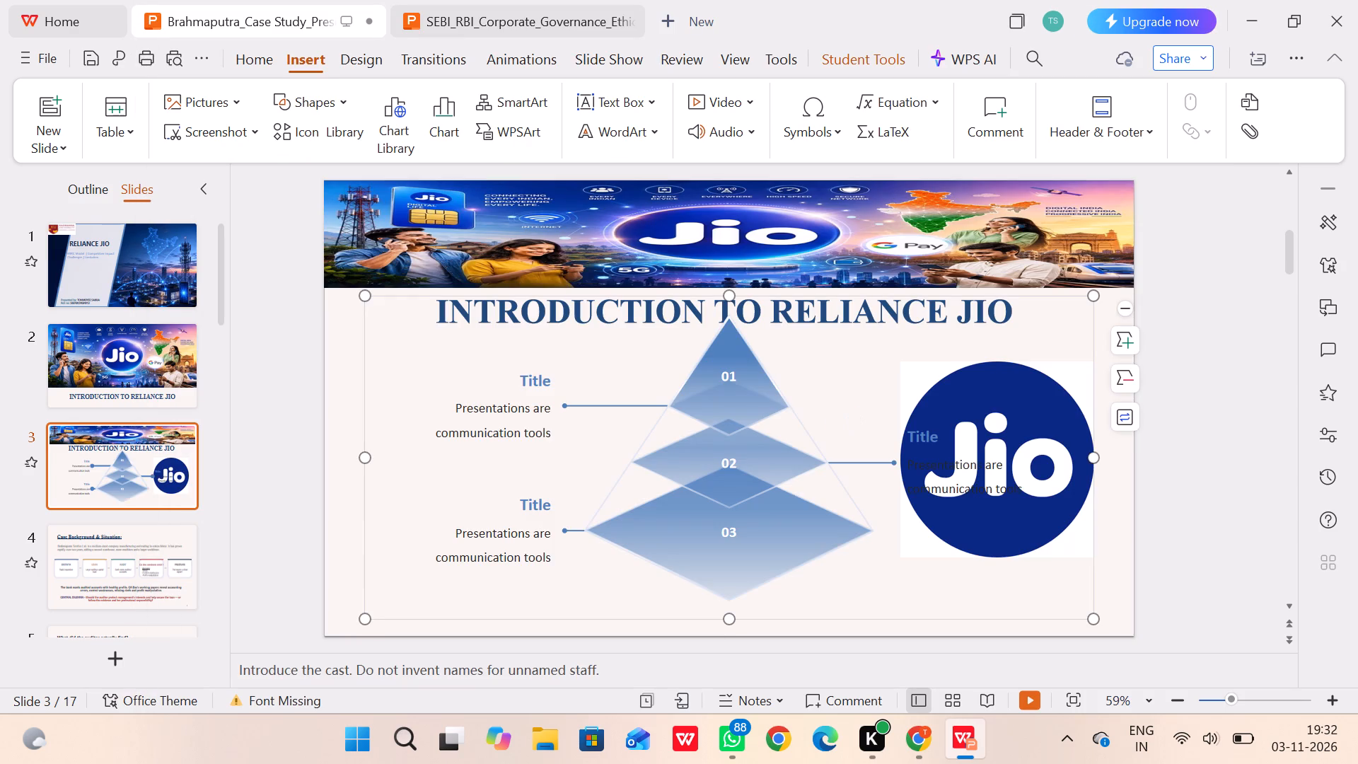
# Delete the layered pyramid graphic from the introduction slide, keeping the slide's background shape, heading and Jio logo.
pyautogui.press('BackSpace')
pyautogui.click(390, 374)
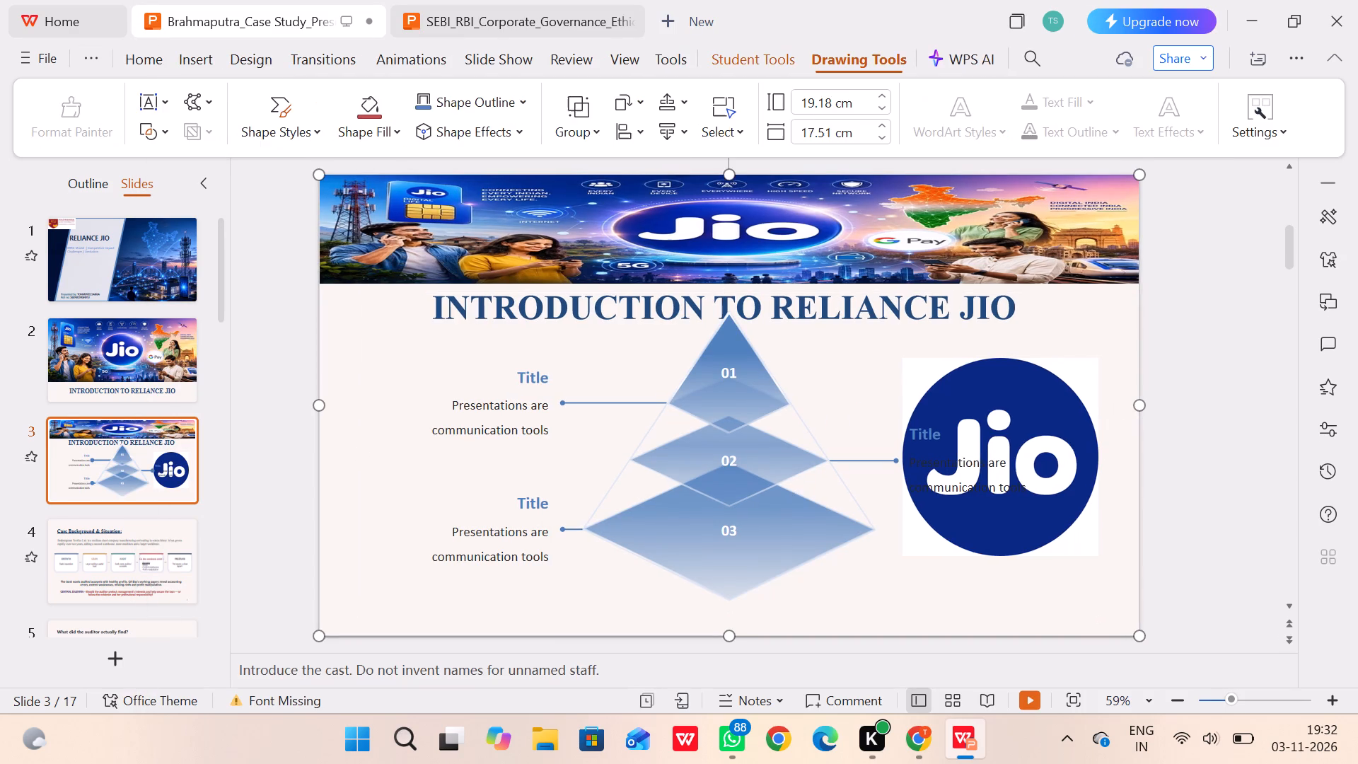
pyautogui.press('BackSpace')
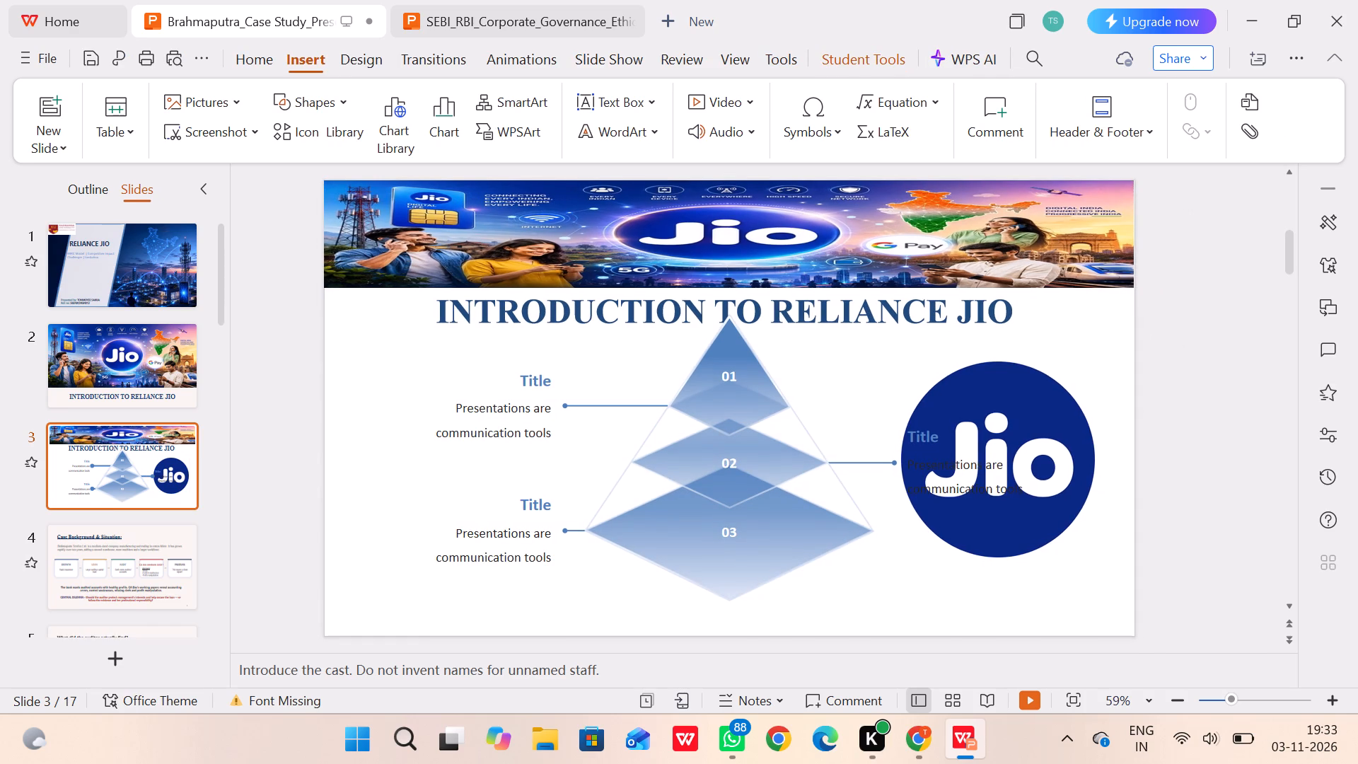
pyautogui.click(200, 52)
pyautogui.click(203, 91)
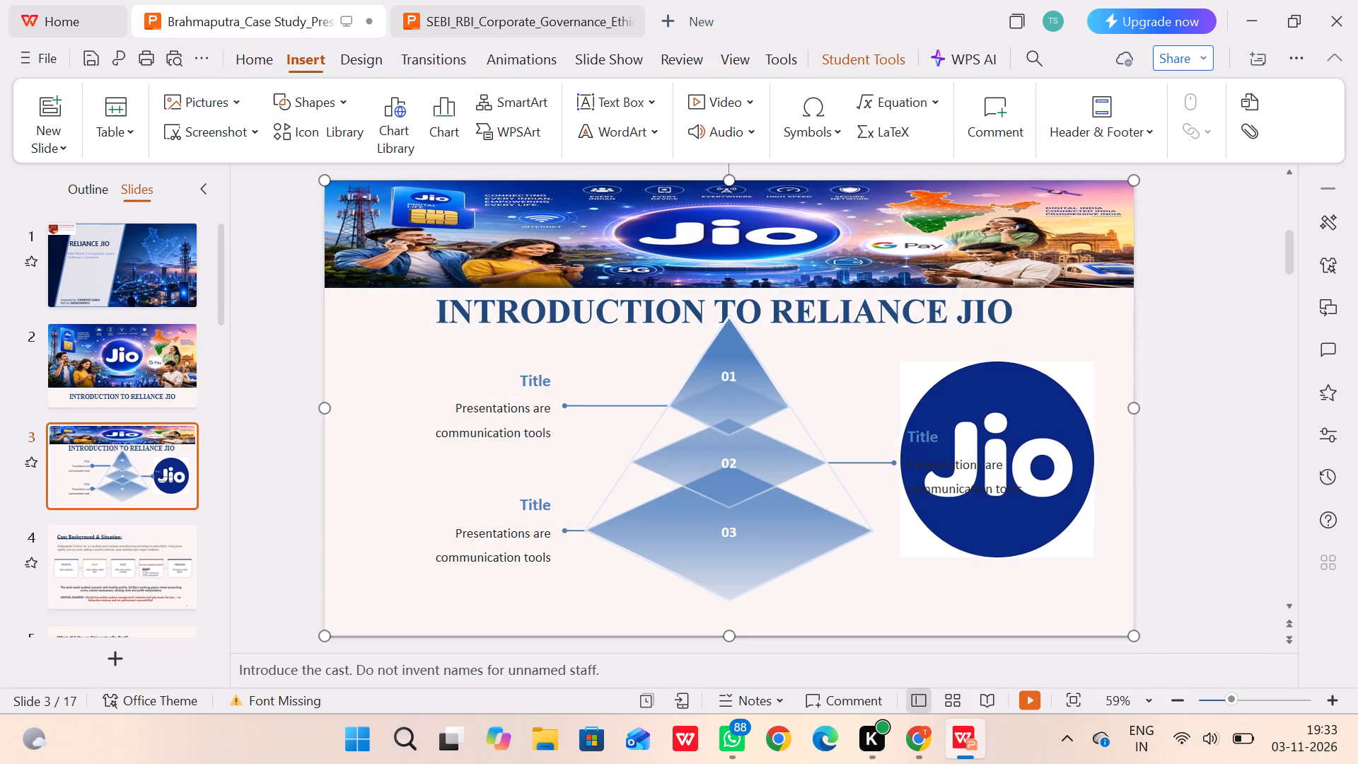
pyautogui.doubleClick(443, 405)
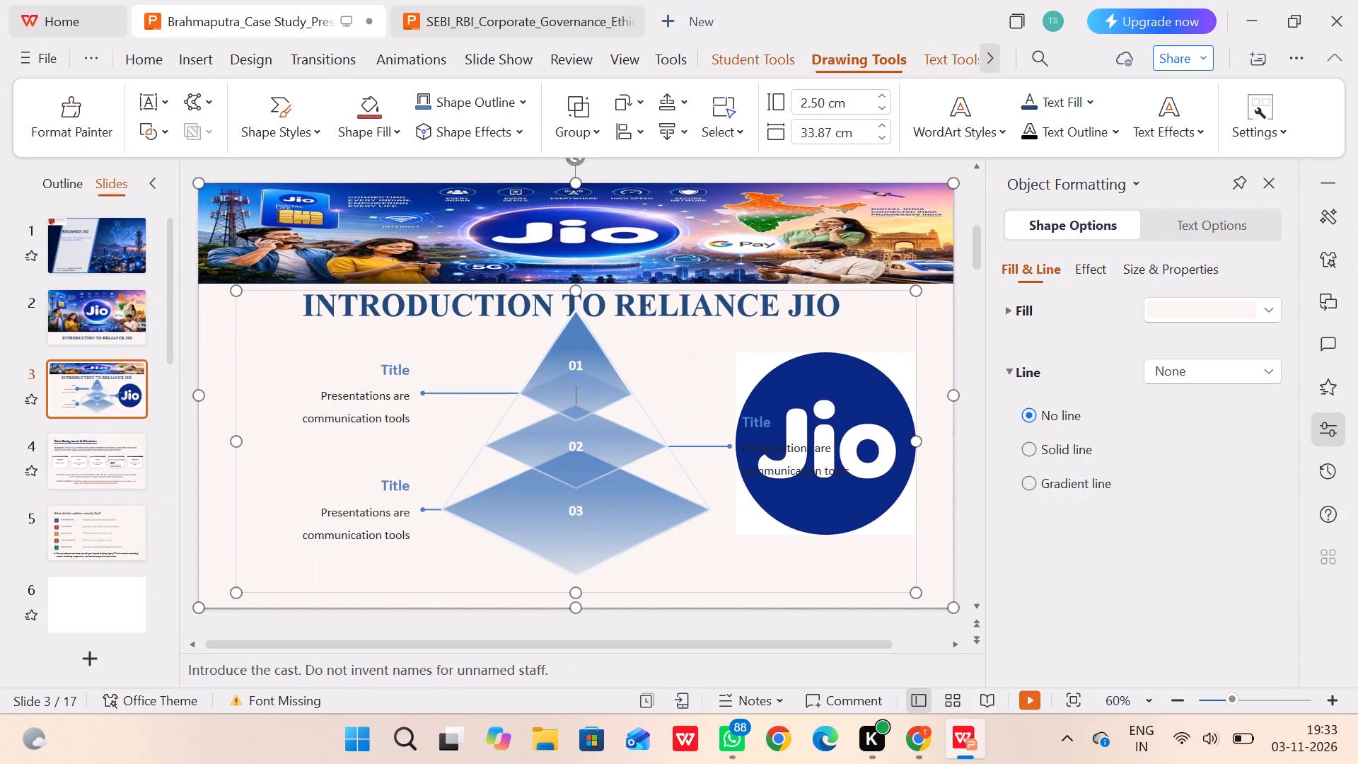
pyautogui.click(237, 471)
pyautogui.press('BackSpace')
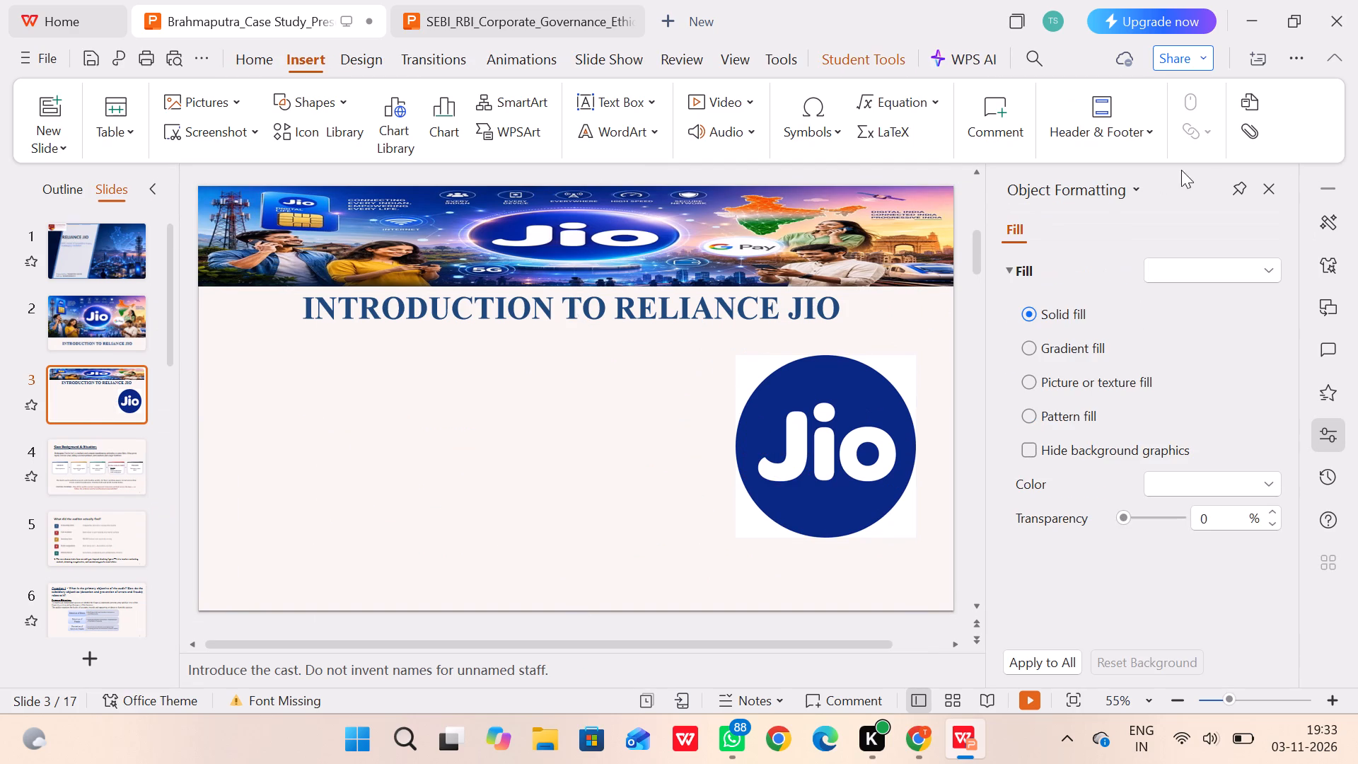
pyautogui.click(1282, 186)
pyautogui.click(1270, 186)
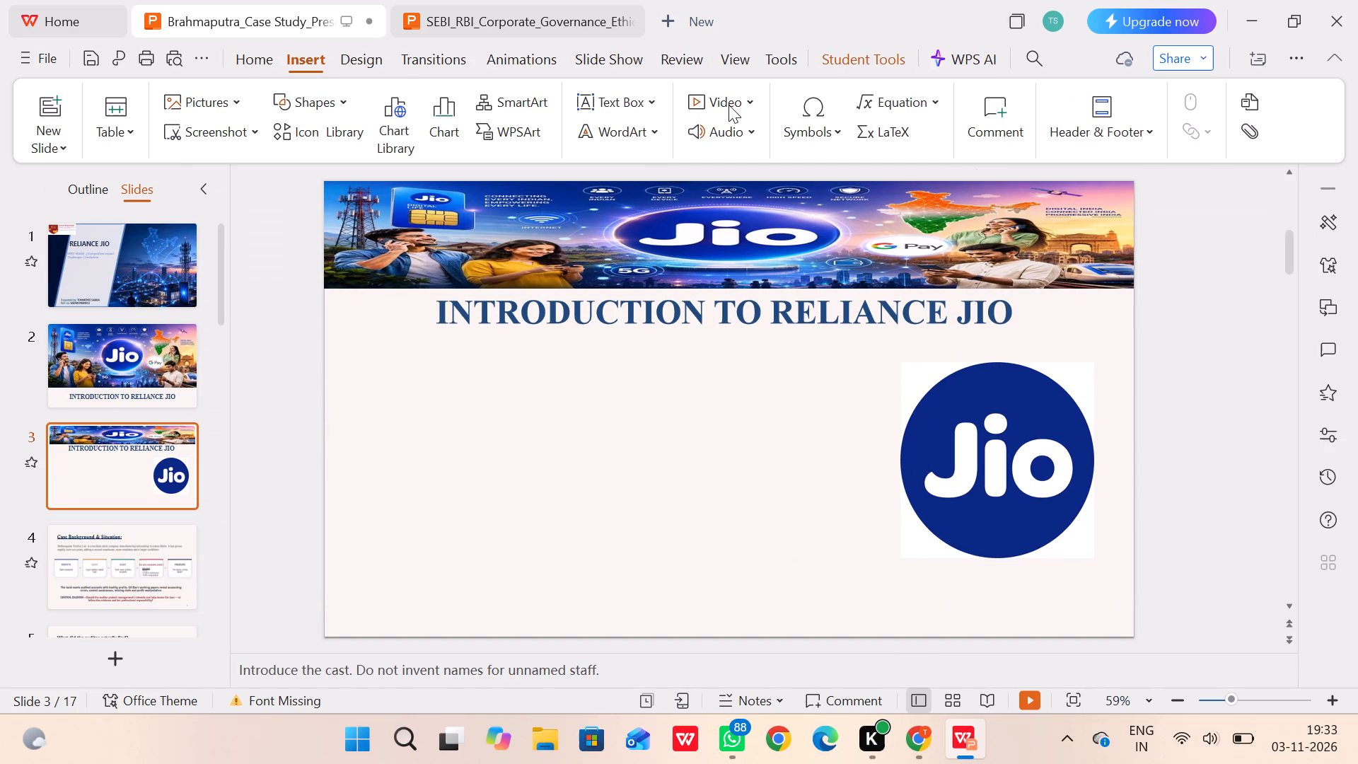
# Open the Smart Graphics gallery for the introduction slide.
pyautogui.click(542, 128)
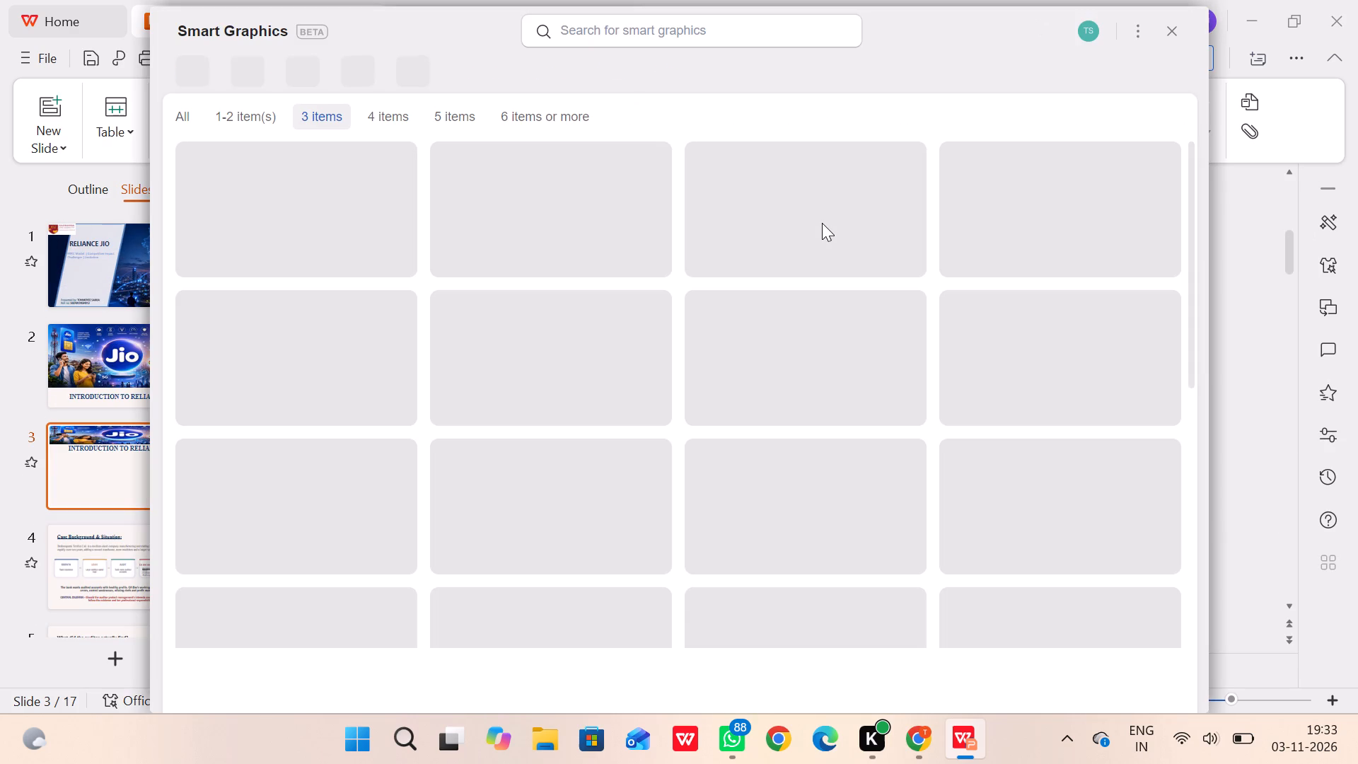
# Filter the smart graphics to four-item layouts and browse them for a design suited to the introduction slide.
pyautogui.click(368, 110)
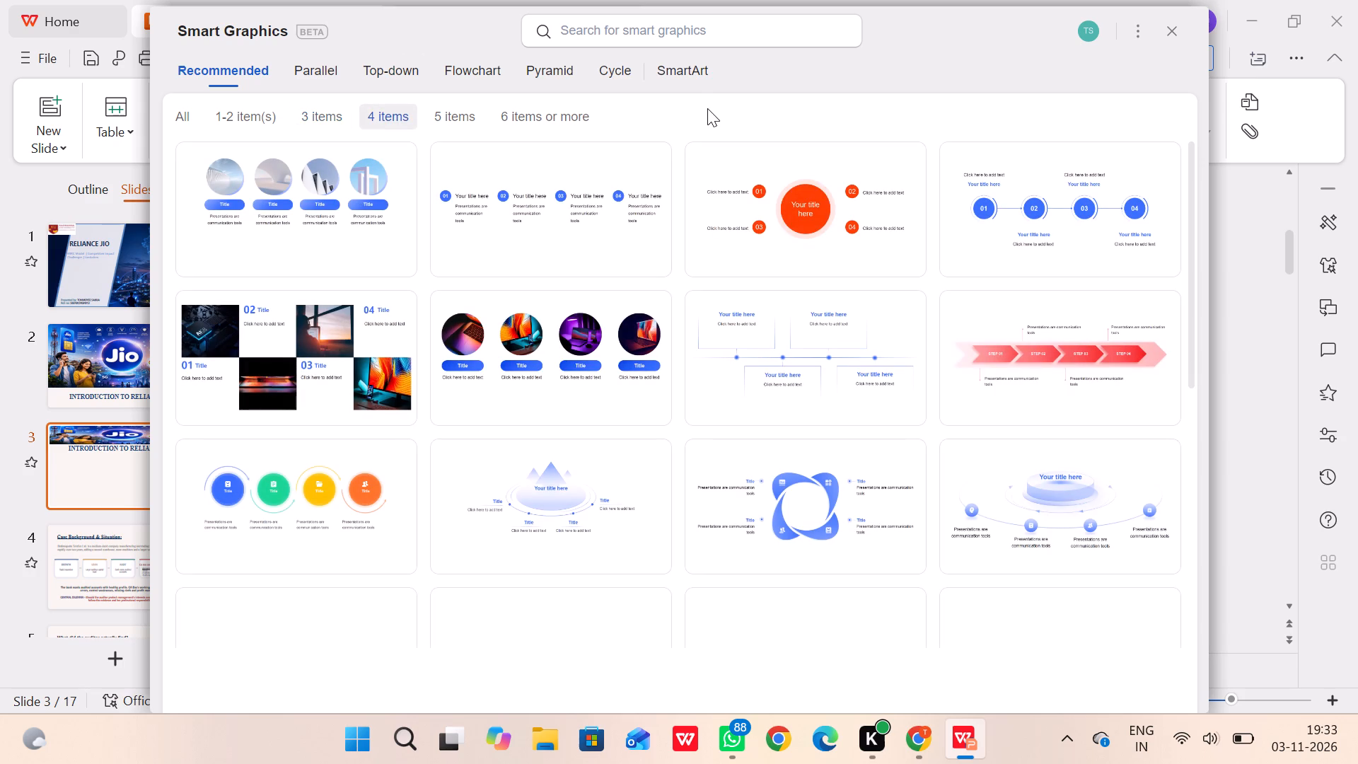
pyautogui.scroll(-2, 707, 108)
pyautogui.scroll(-3, 753, 284)
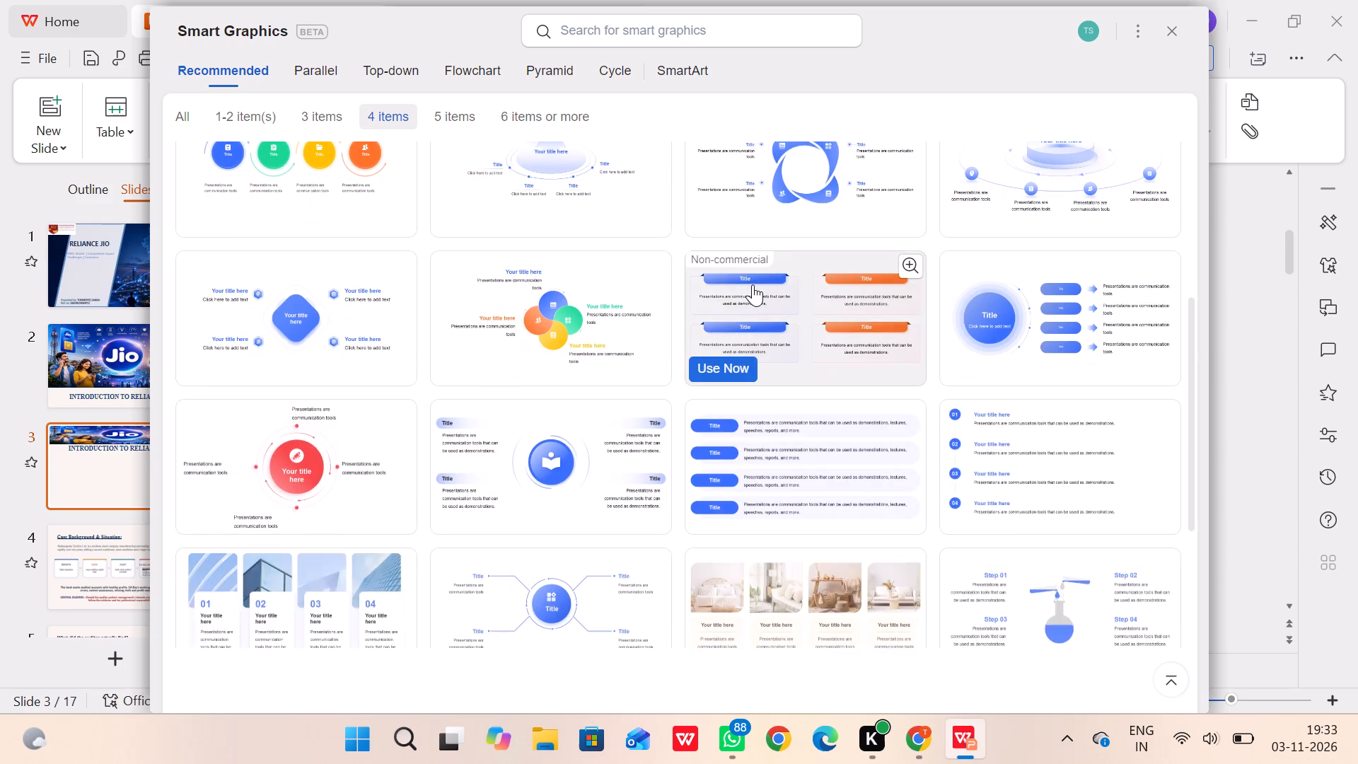
pyautogui.scroll(-3, 753, 284)
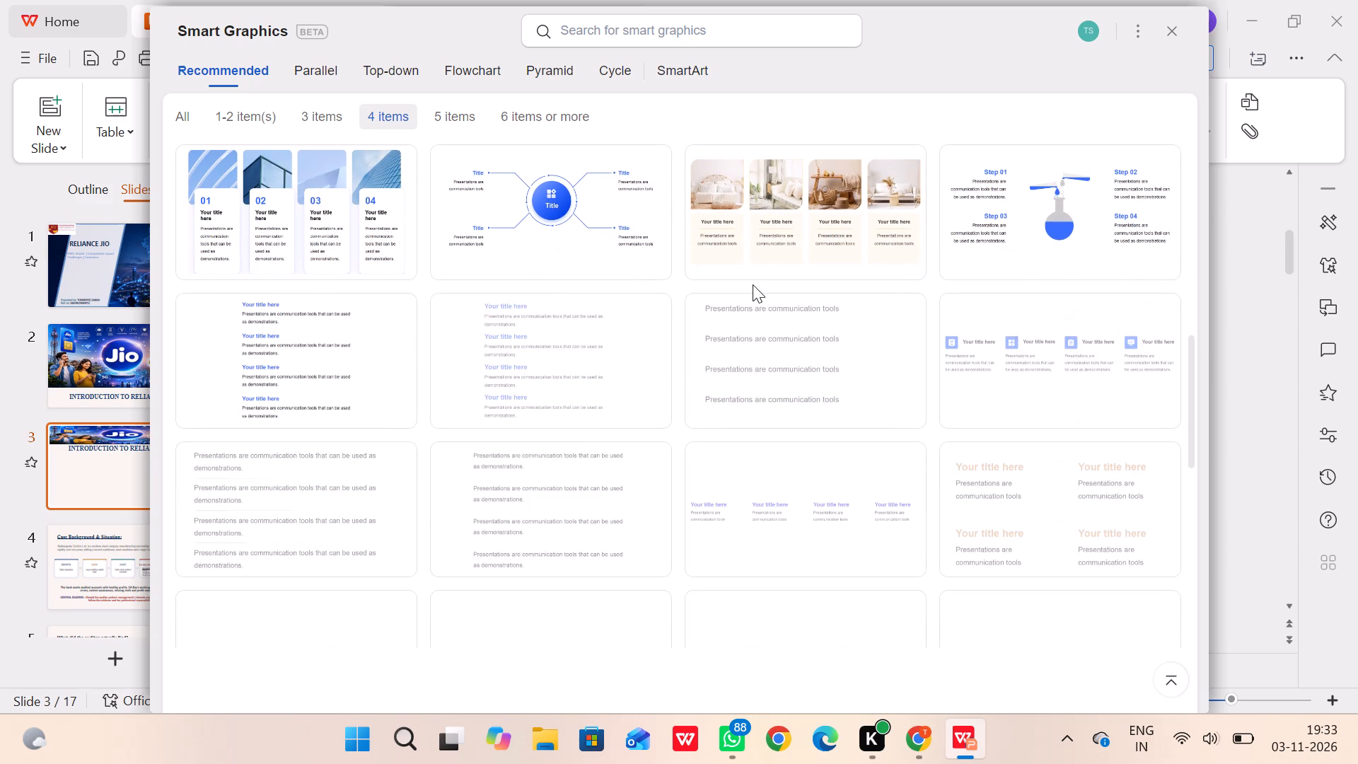
pyautogui.scroll(-4, 753, 284)
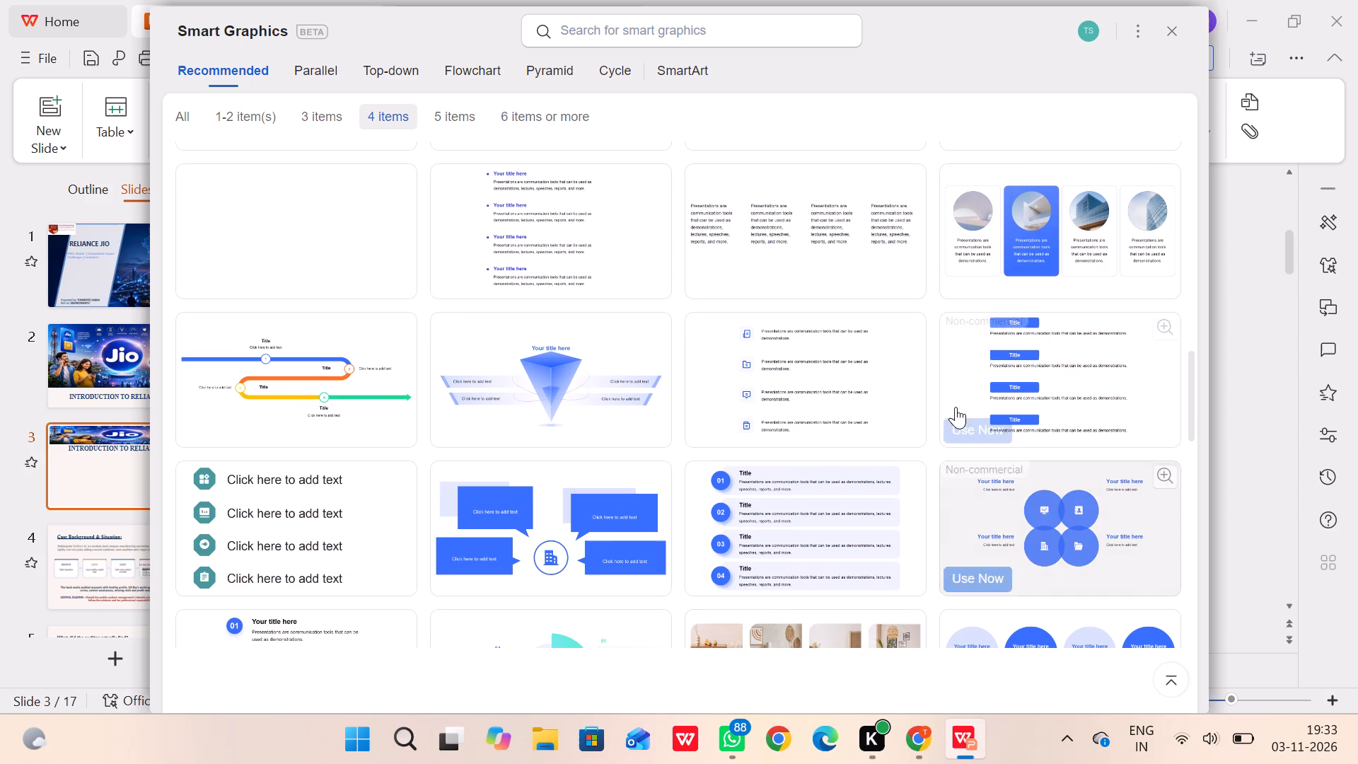
pyautogui.scroll(2, 956, 407)
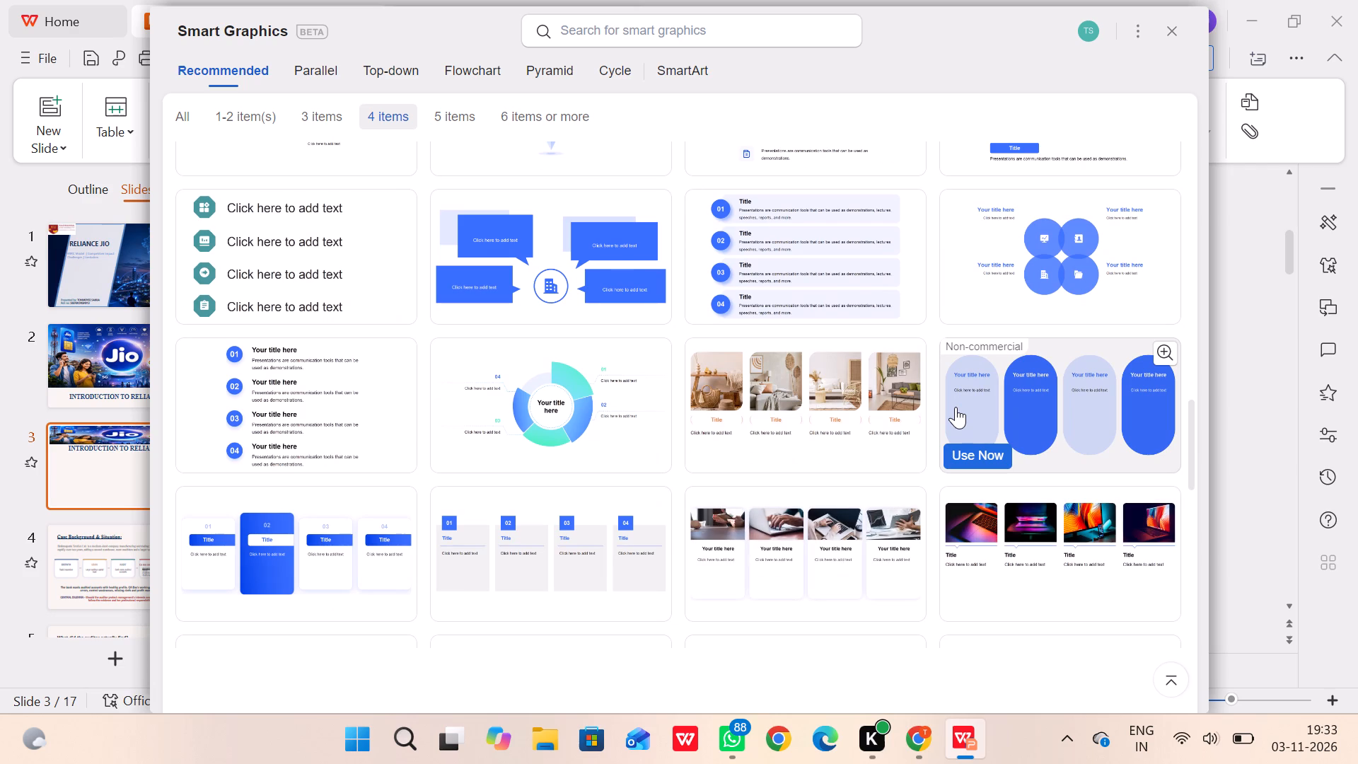
pyautogui.scroll(2, 956, 407)
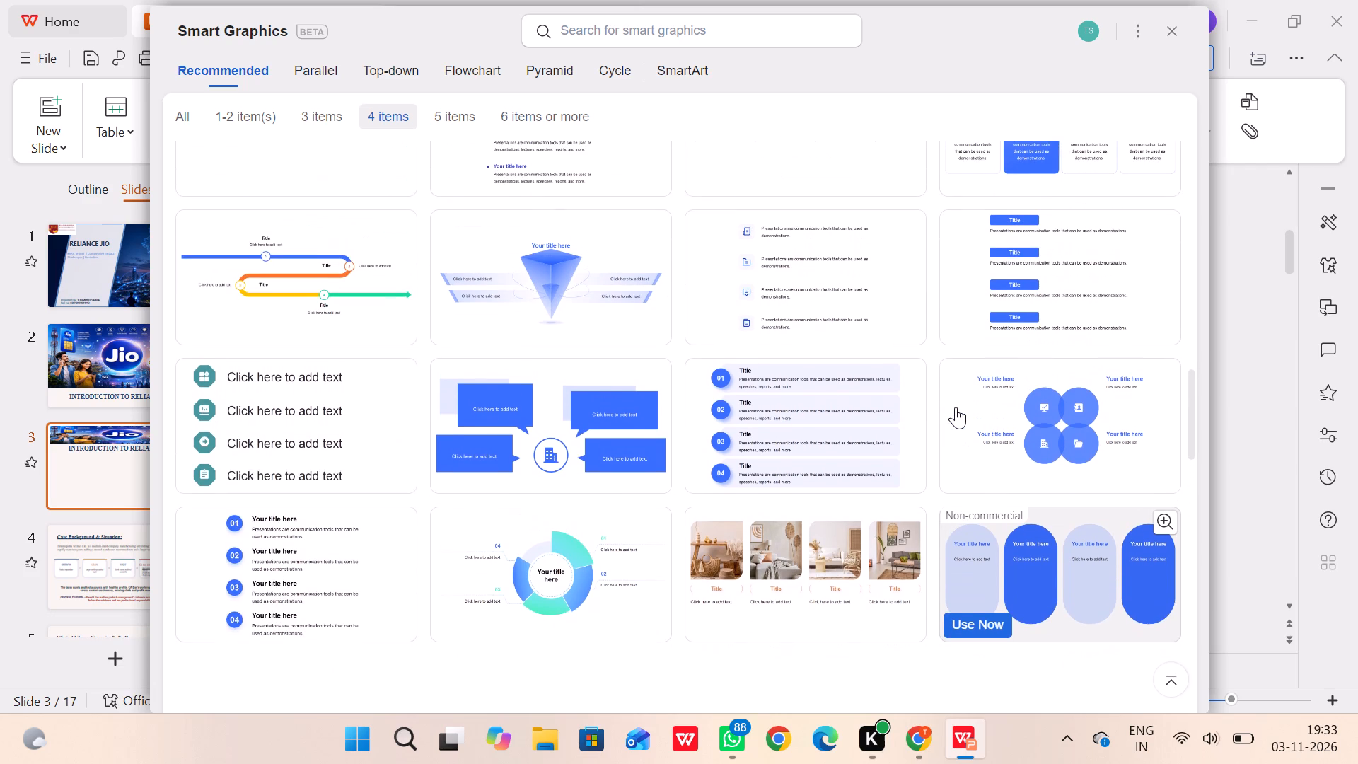
pyautogui.scroll(1, 956, 407)
pyautogui.scroll(-1, 956, 407)
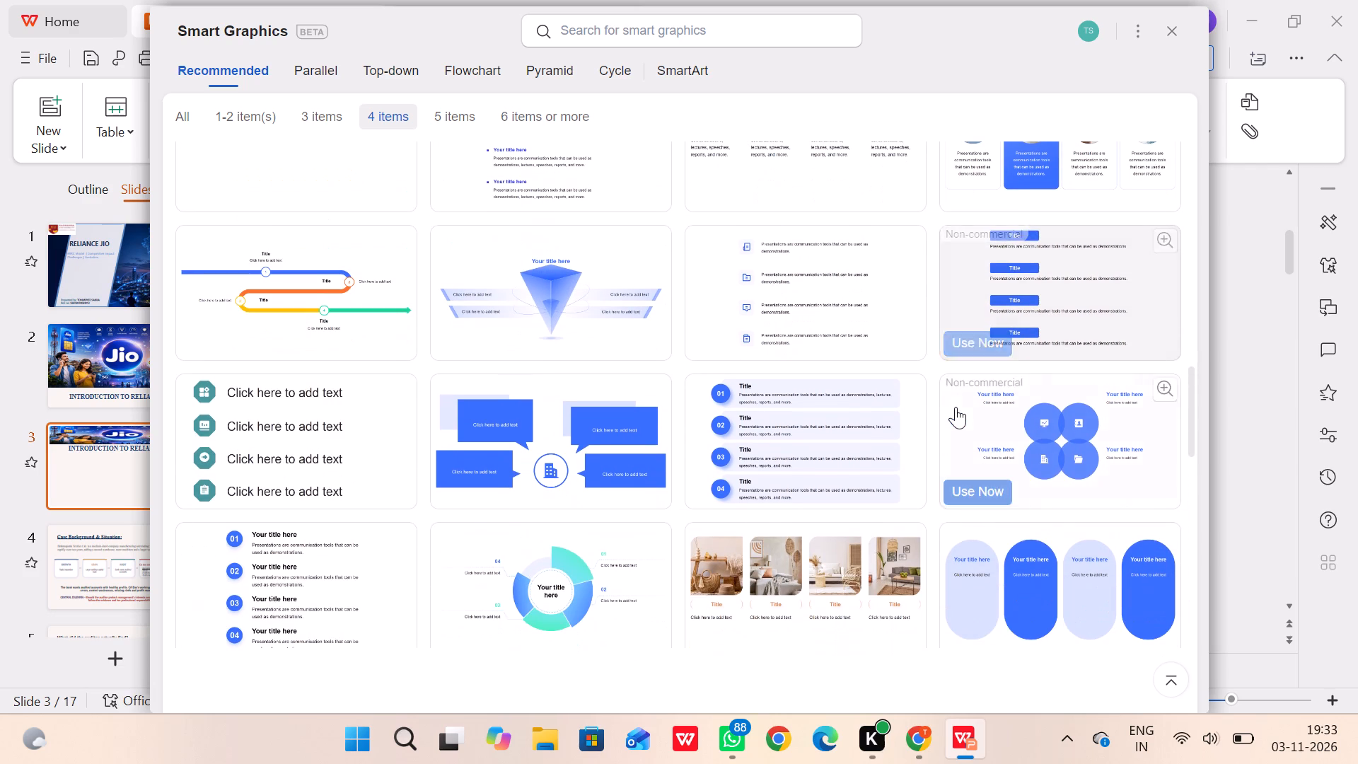
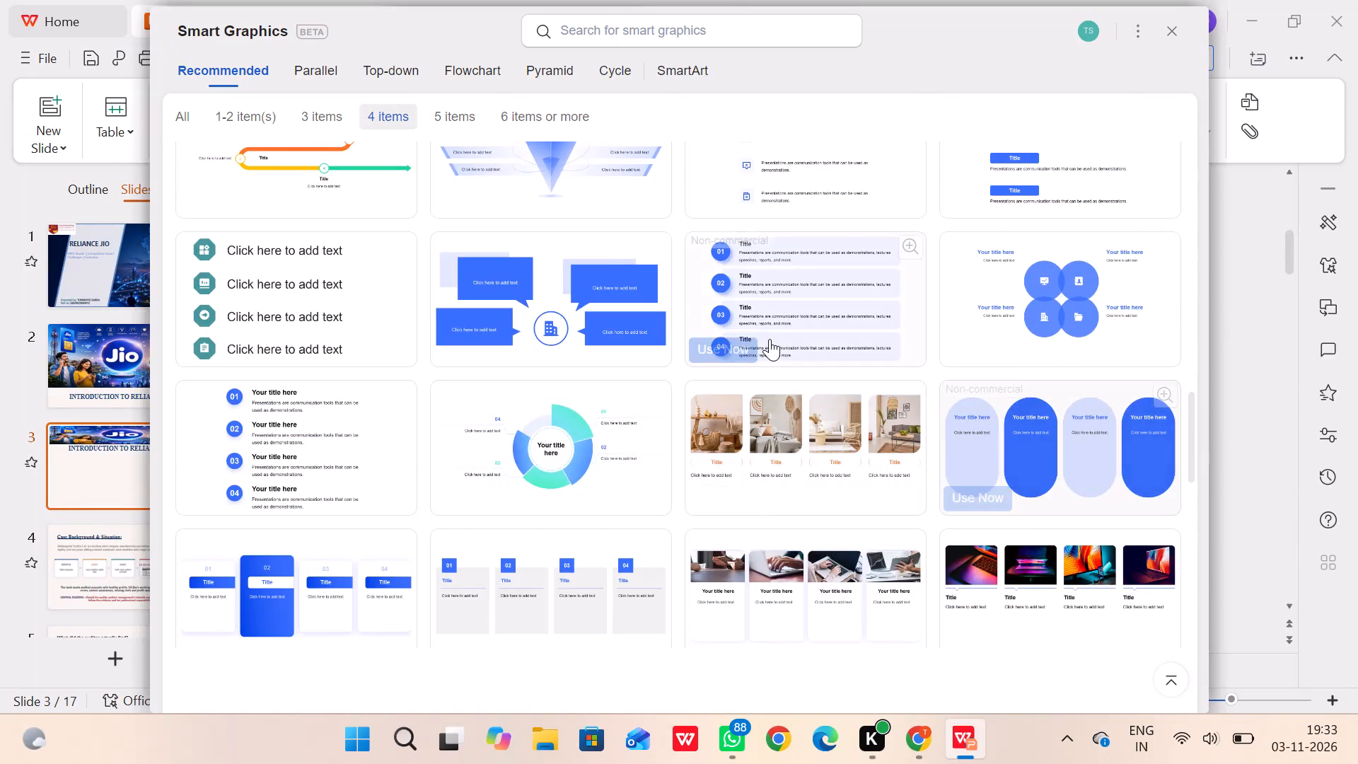
# Examine the recommended four-item smart graphics for a layout that suits the Introduction to Reliance Jio slide.
pyautogui.scroll(3, 770, 339)
pyautogui.scroll(-1, 770, 339)
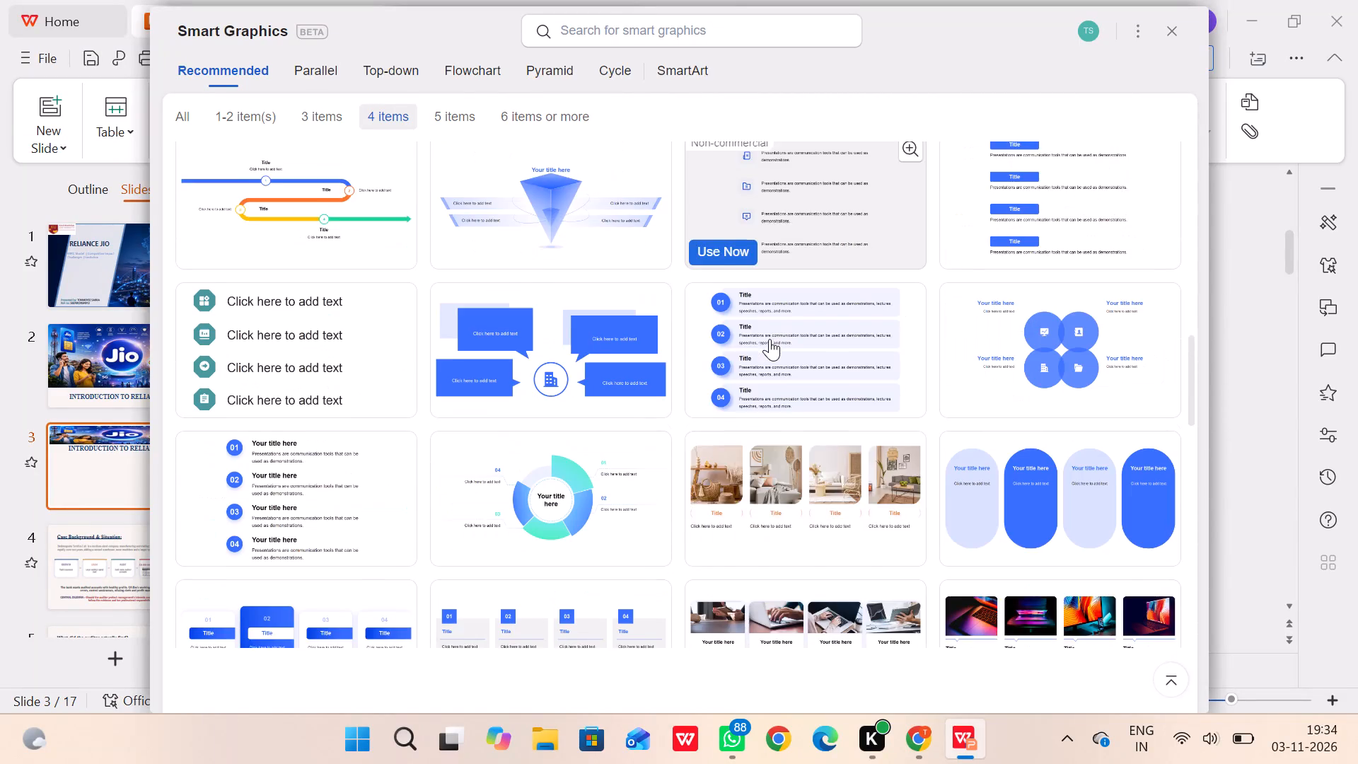
pyautogui.scroll(-1, 770, 339)
pyautogui.scroll(1, 770, 339)
pyautogui.hscroll(1, 770, 339)
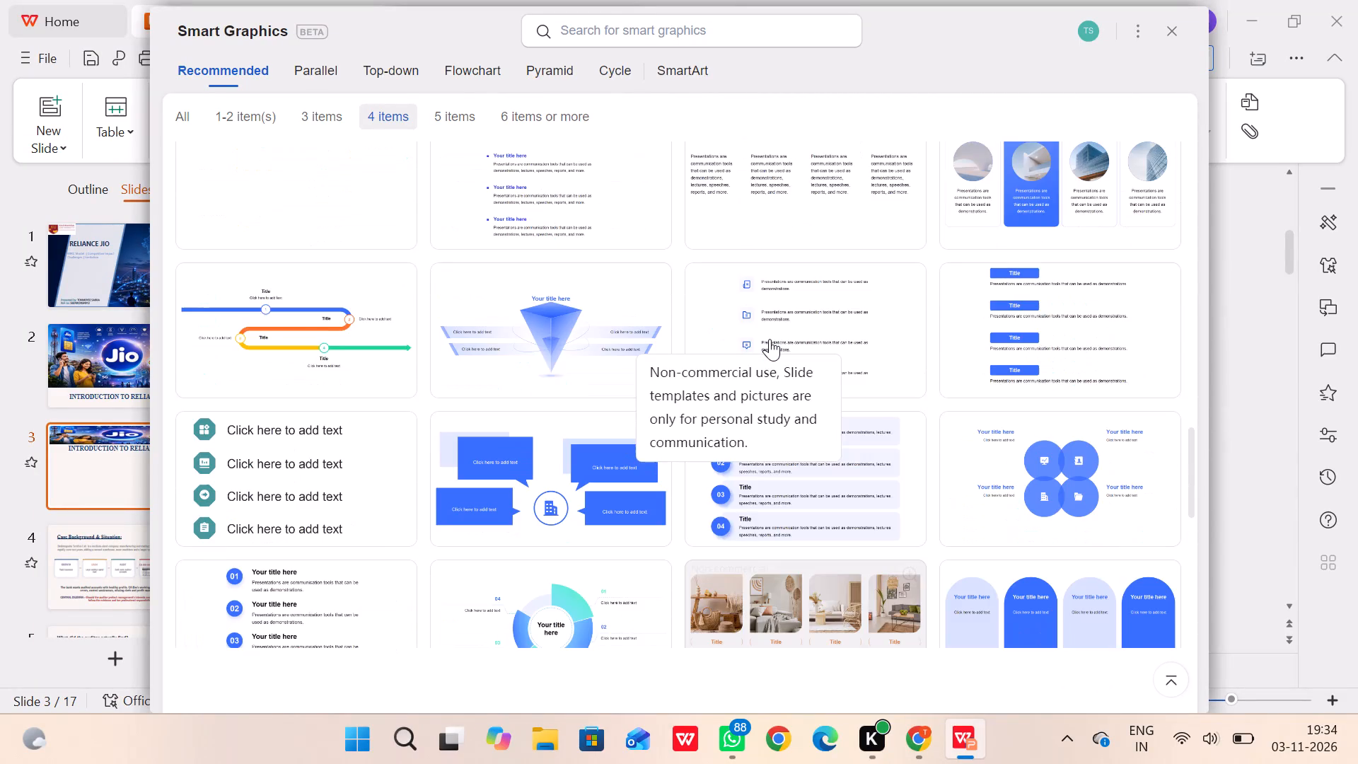
pyautogui.hscroll(1, 770, 339)
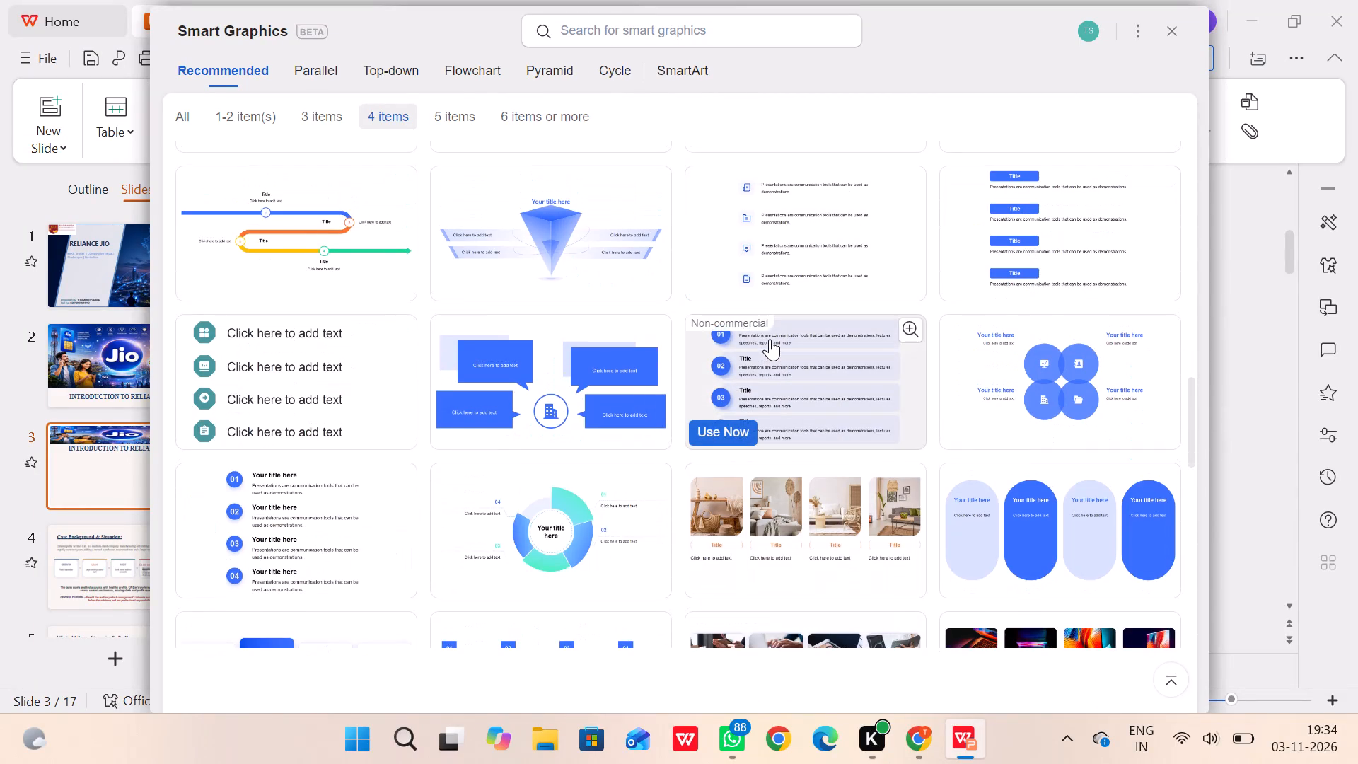
pyautogui.hscroll(1, 770, 339)
# Browse the recommended four-item smart graphics for a layout that suits the Introduction to Reliance Jio slide.
pyautogui.scroll(-1, 770, 339)
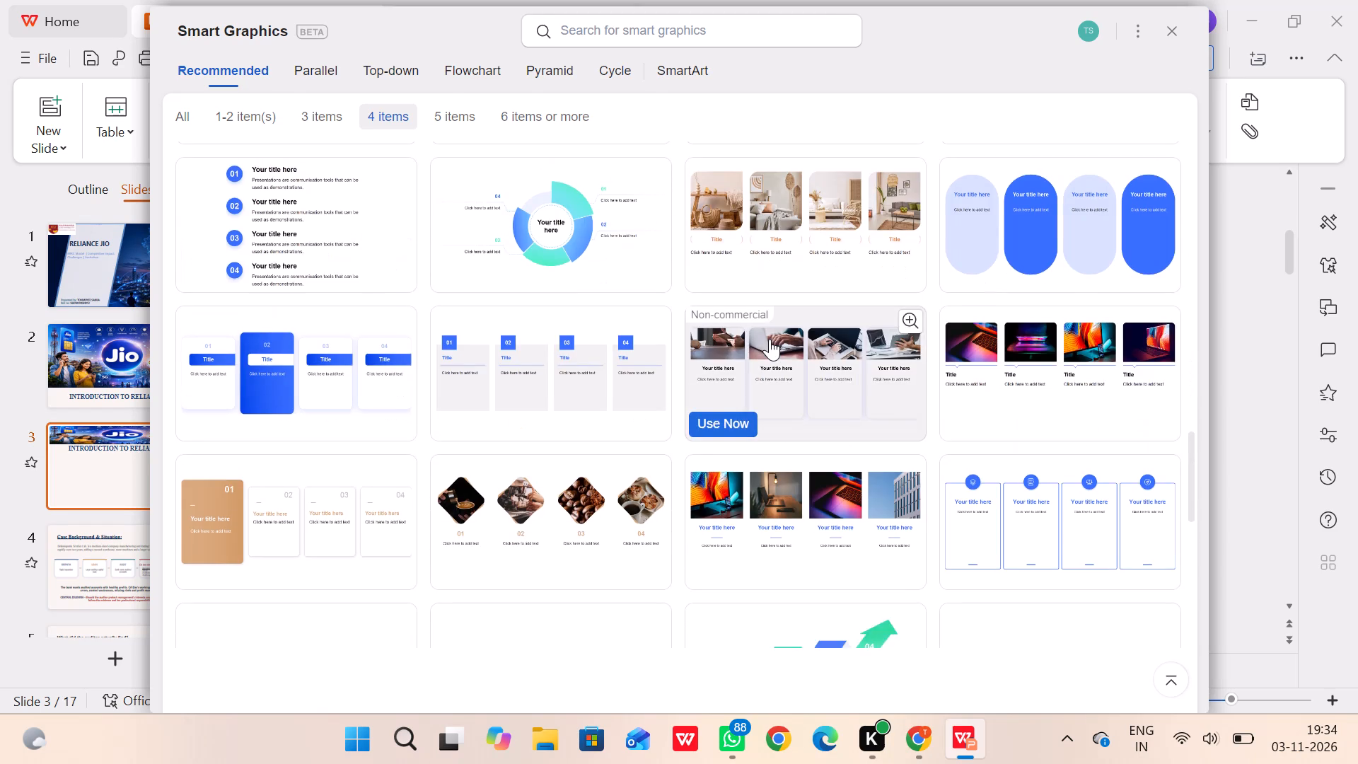
pyautogui.scroll(-2, 770, 339)
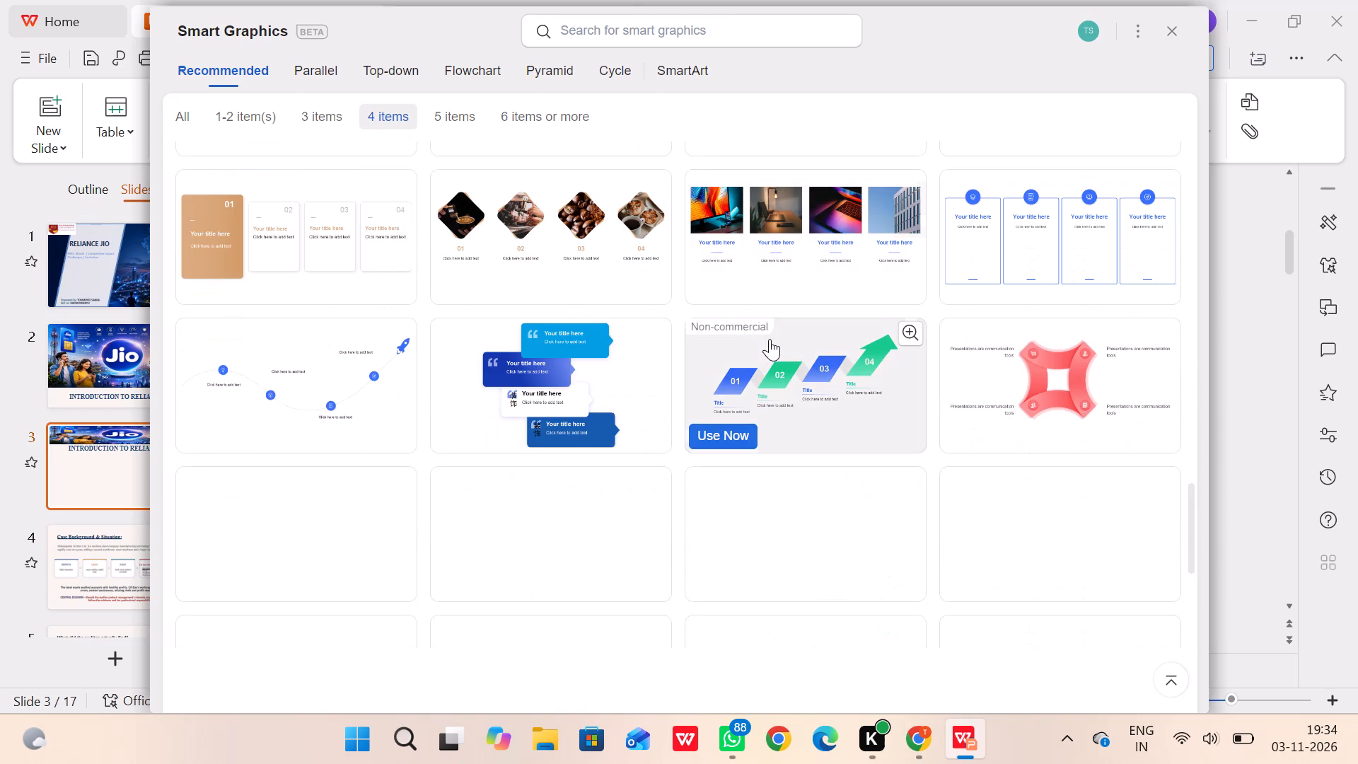
pyautogui.scroll(-2, 770, 339)
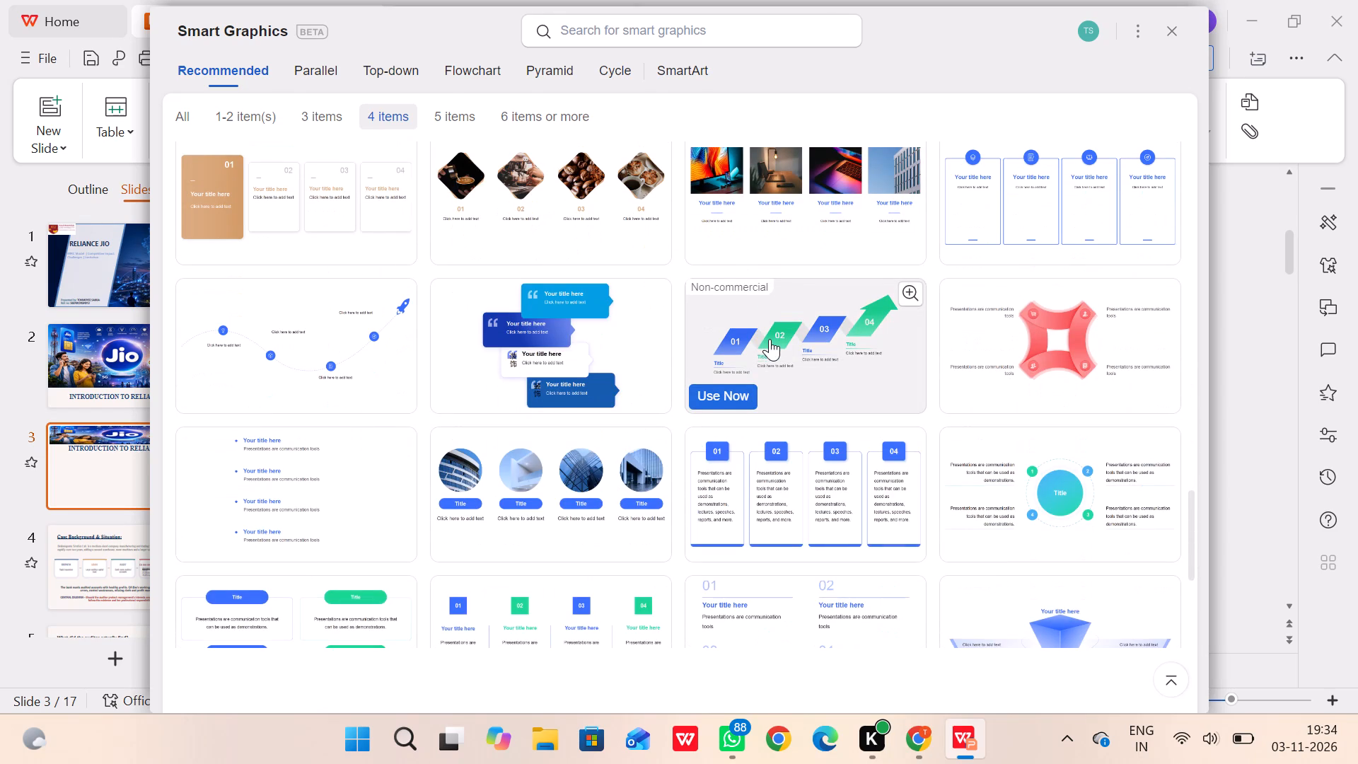
# Look through more of the recommended four-item smart graphics for a layout that fits the company overview on the introduction slide.
pyautogui.scroll(-2, 770, 339)
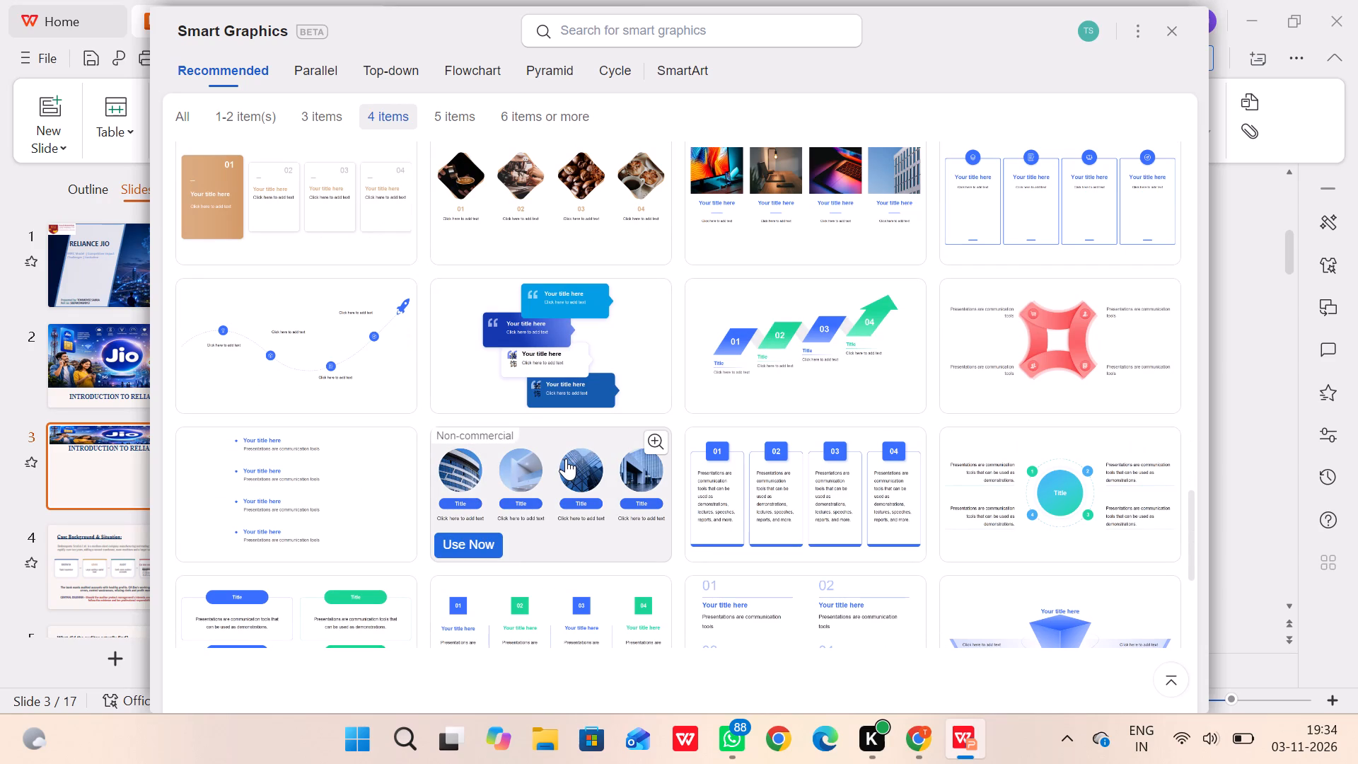
pyautogui.scroll(-1, 747, 441)
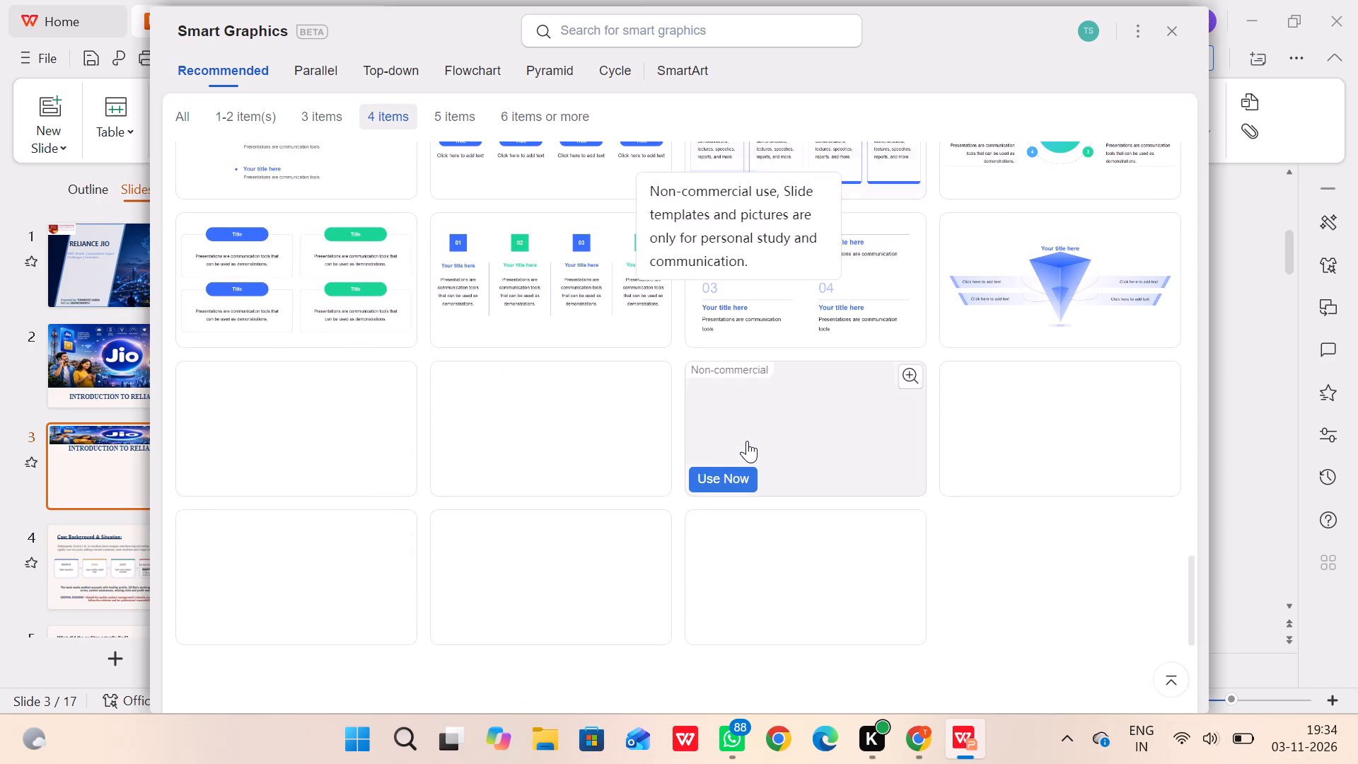
pyautogui.scroll(-3, 747, 441)
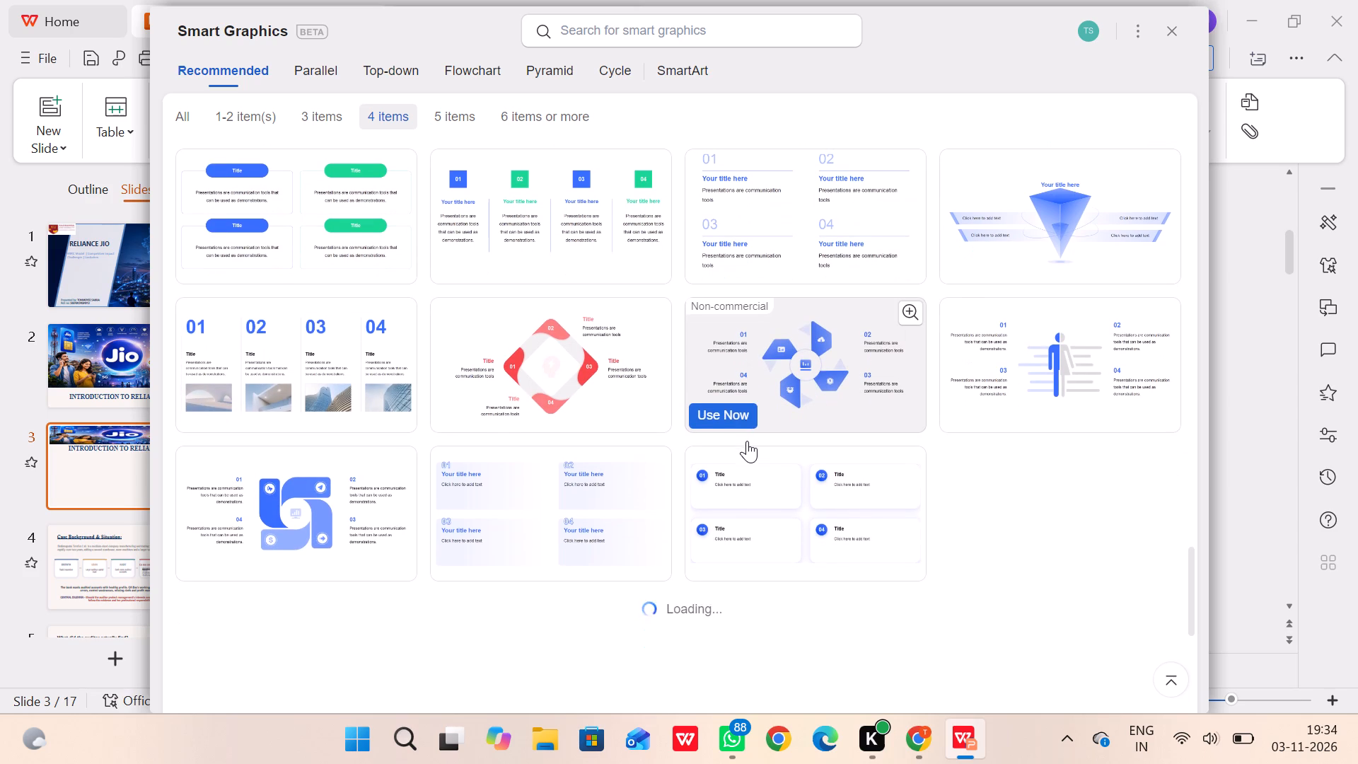
pyautogui.scroll(-1, 747, 441)
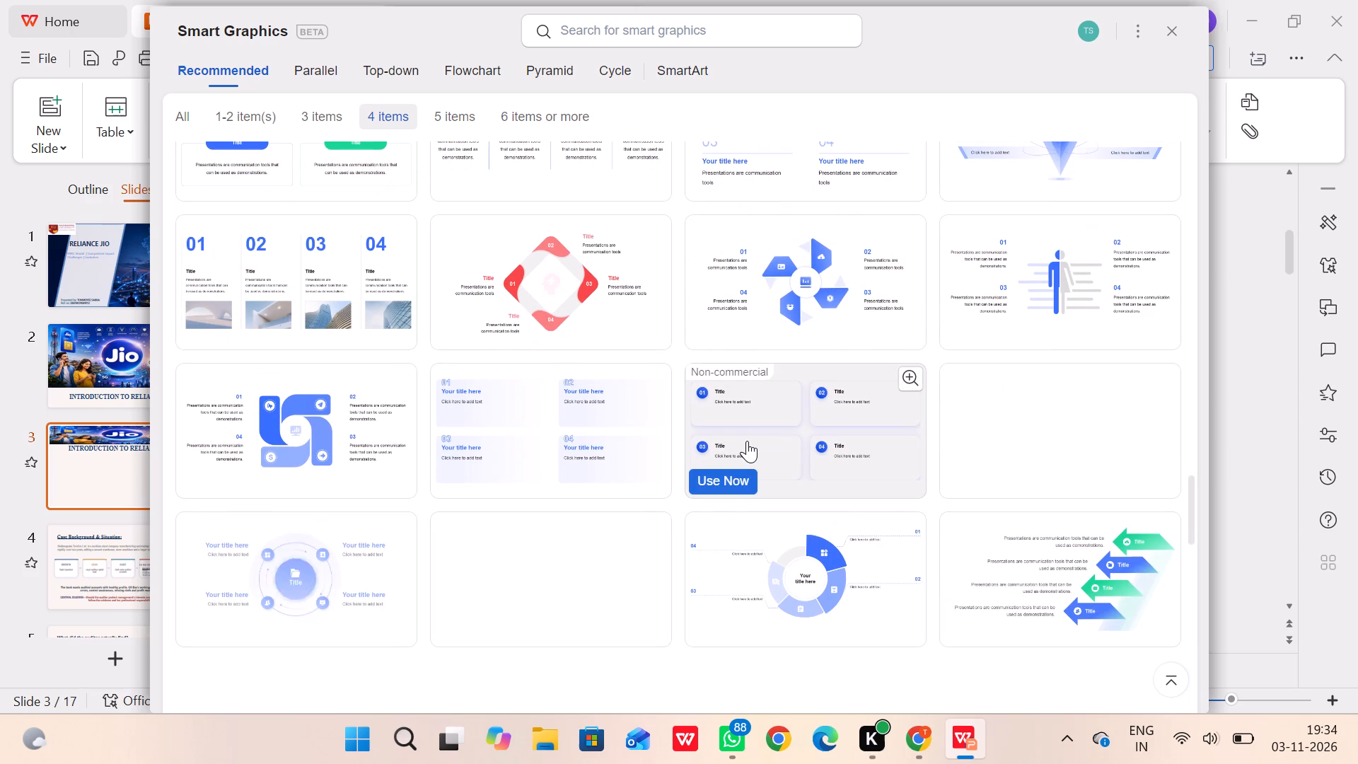
pyautogui.scroll(-1, 735, 413)
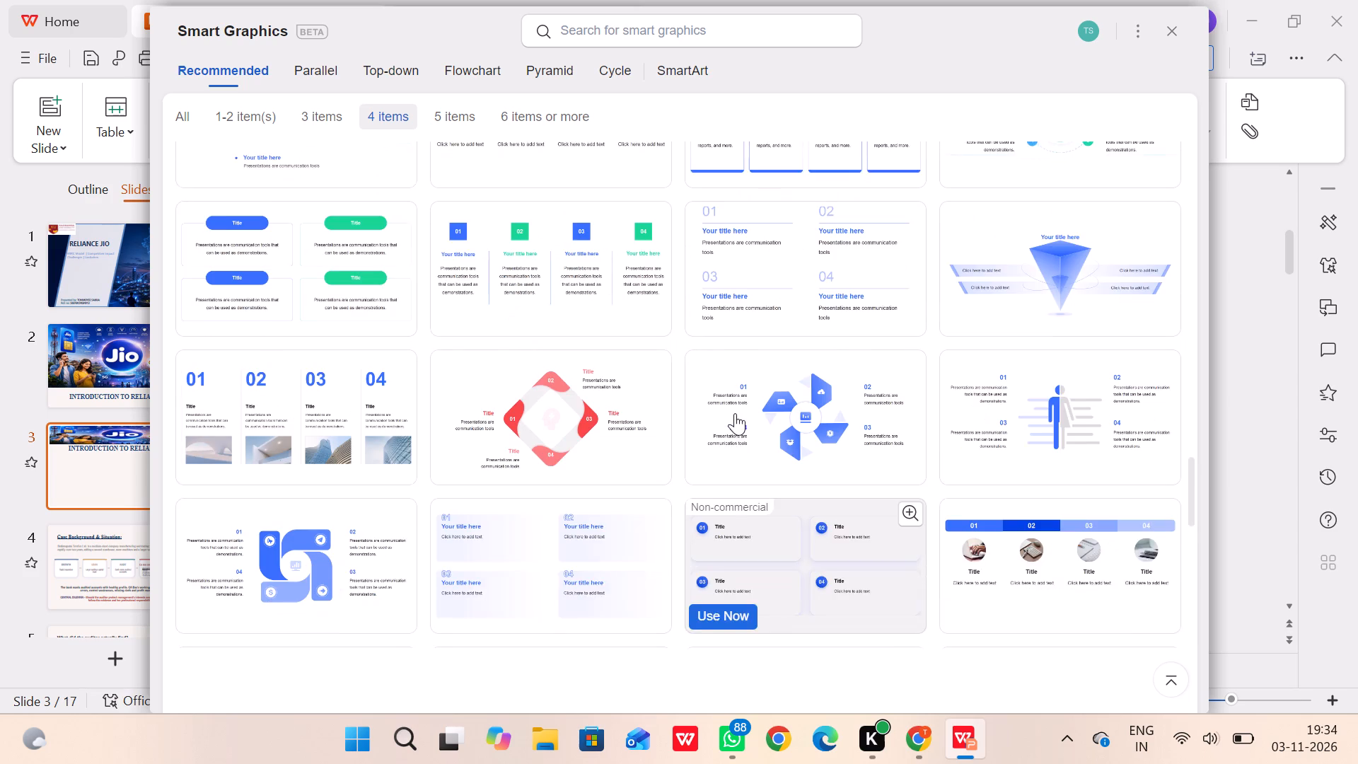
pyautogui.scroll(-1, 735, 413)
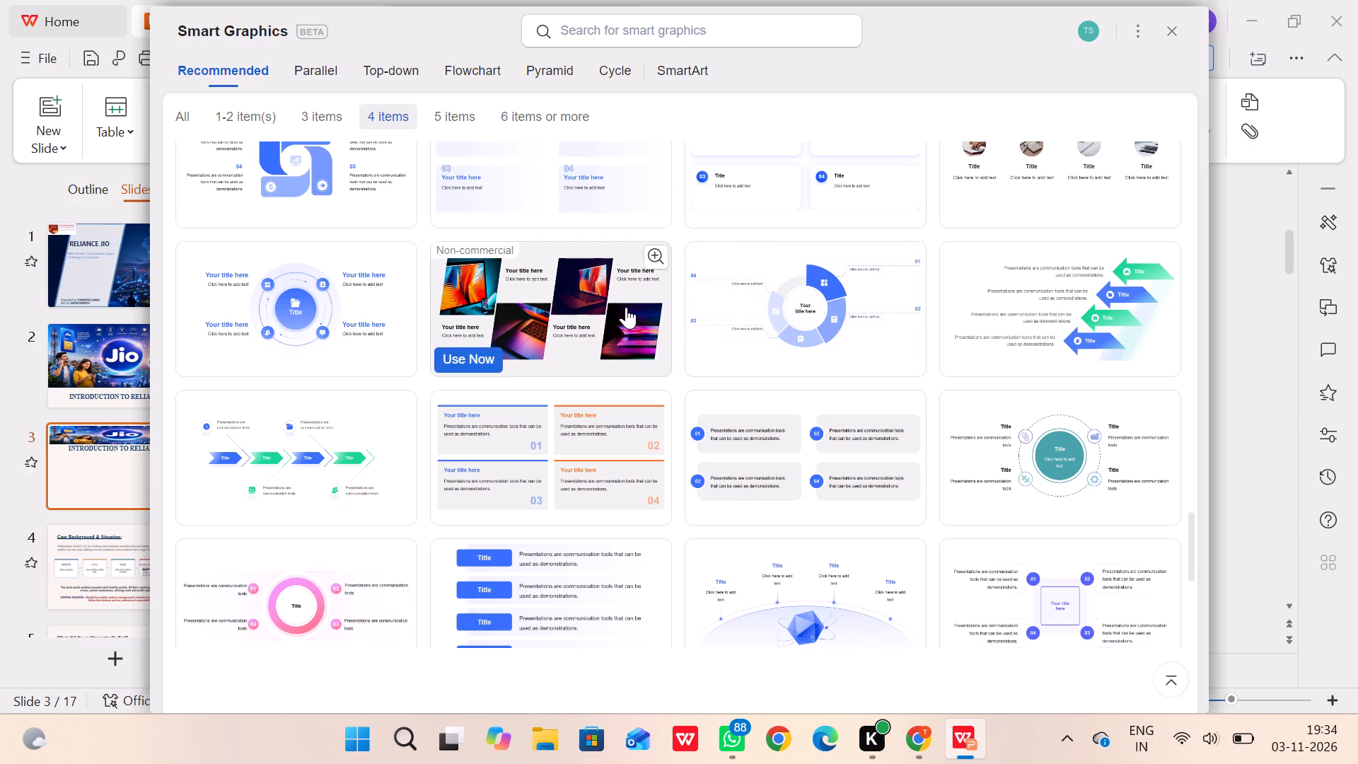
pyautogui.scroll(5, 626, 307)
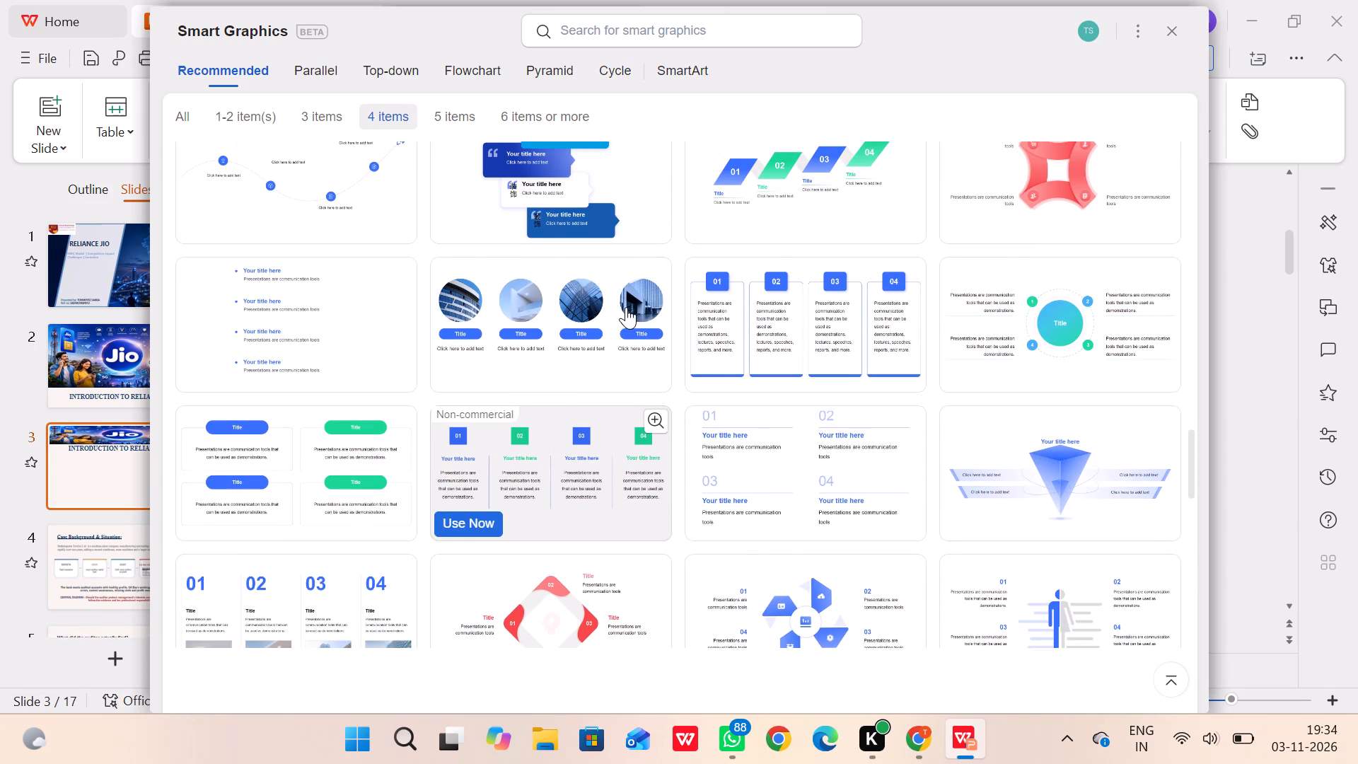
pyautogui.scroll(1, 626, 307)
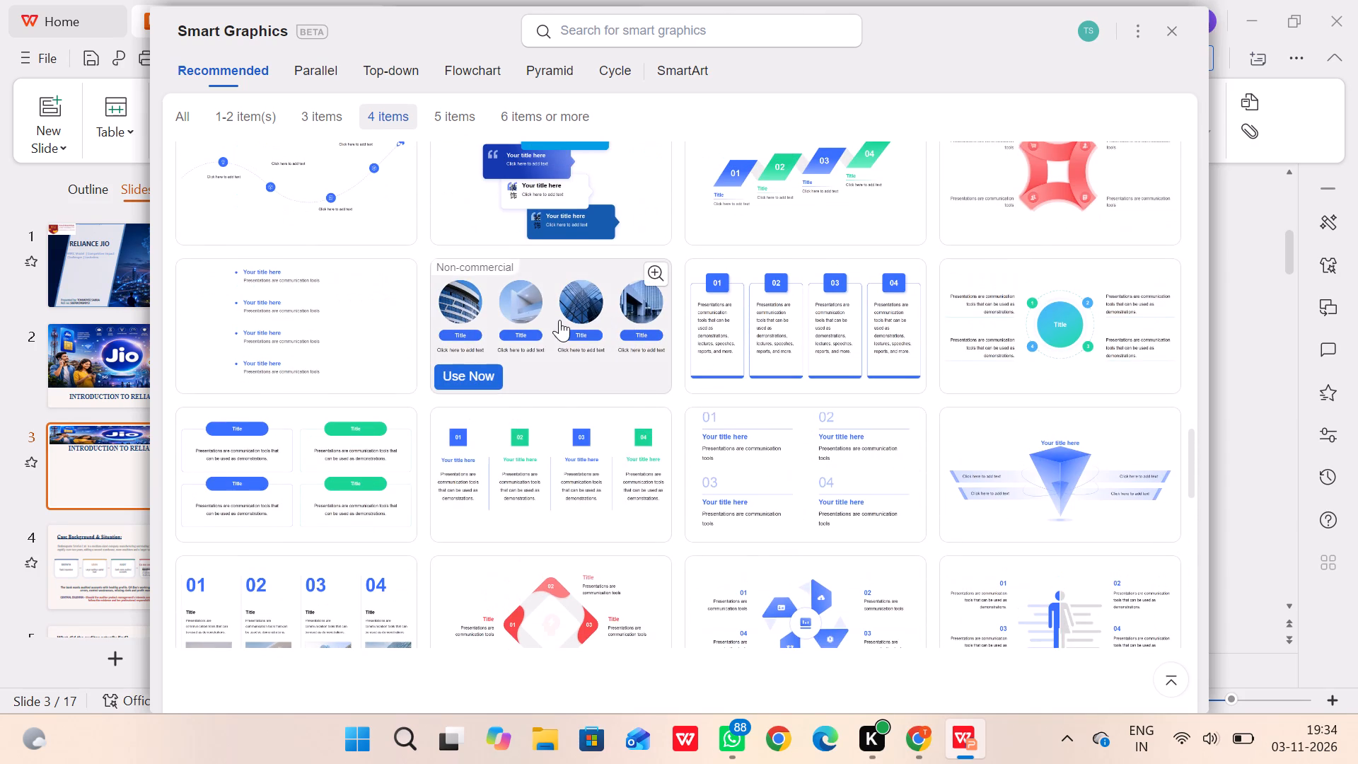
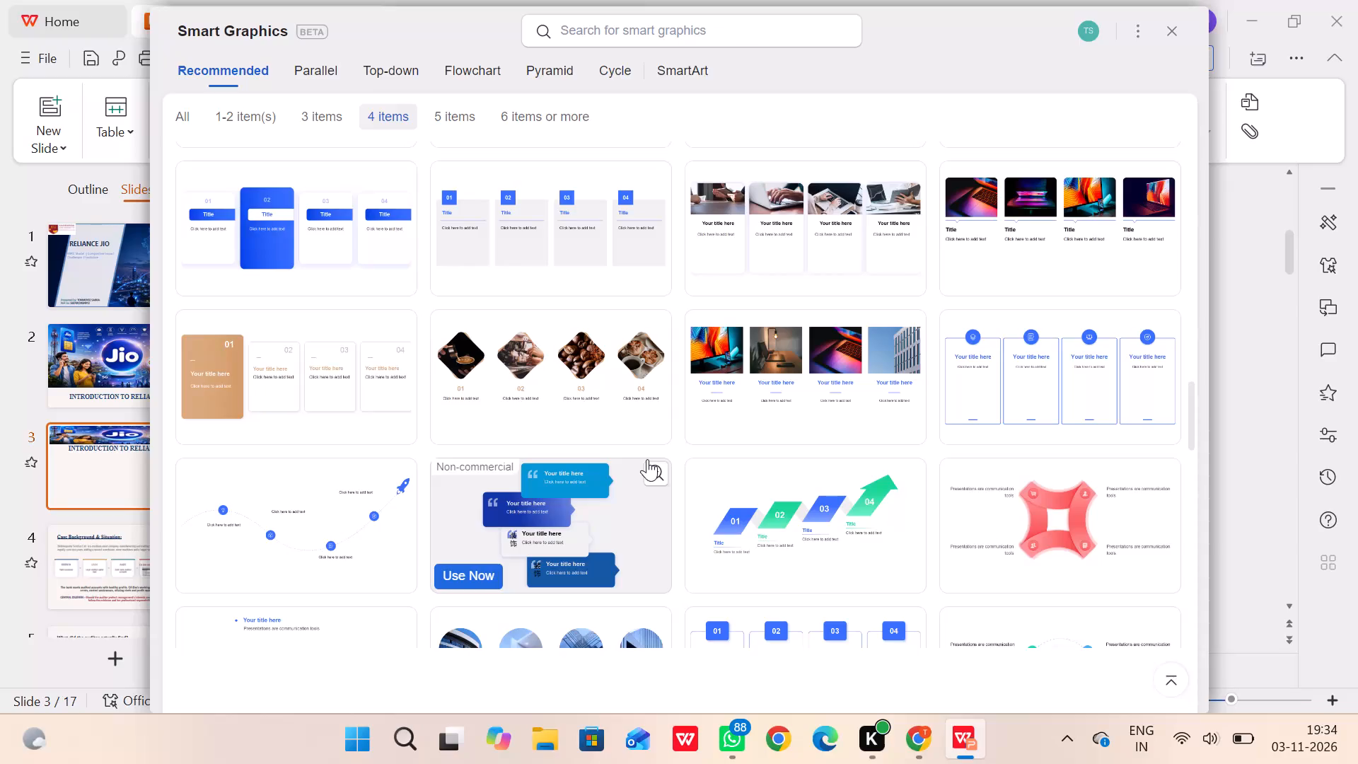
# Look back through the recommended four-item smart graphics, up to the first ones, for a layout suited to the introduction slide.
pyautogui.scroll(1, 719, 284)
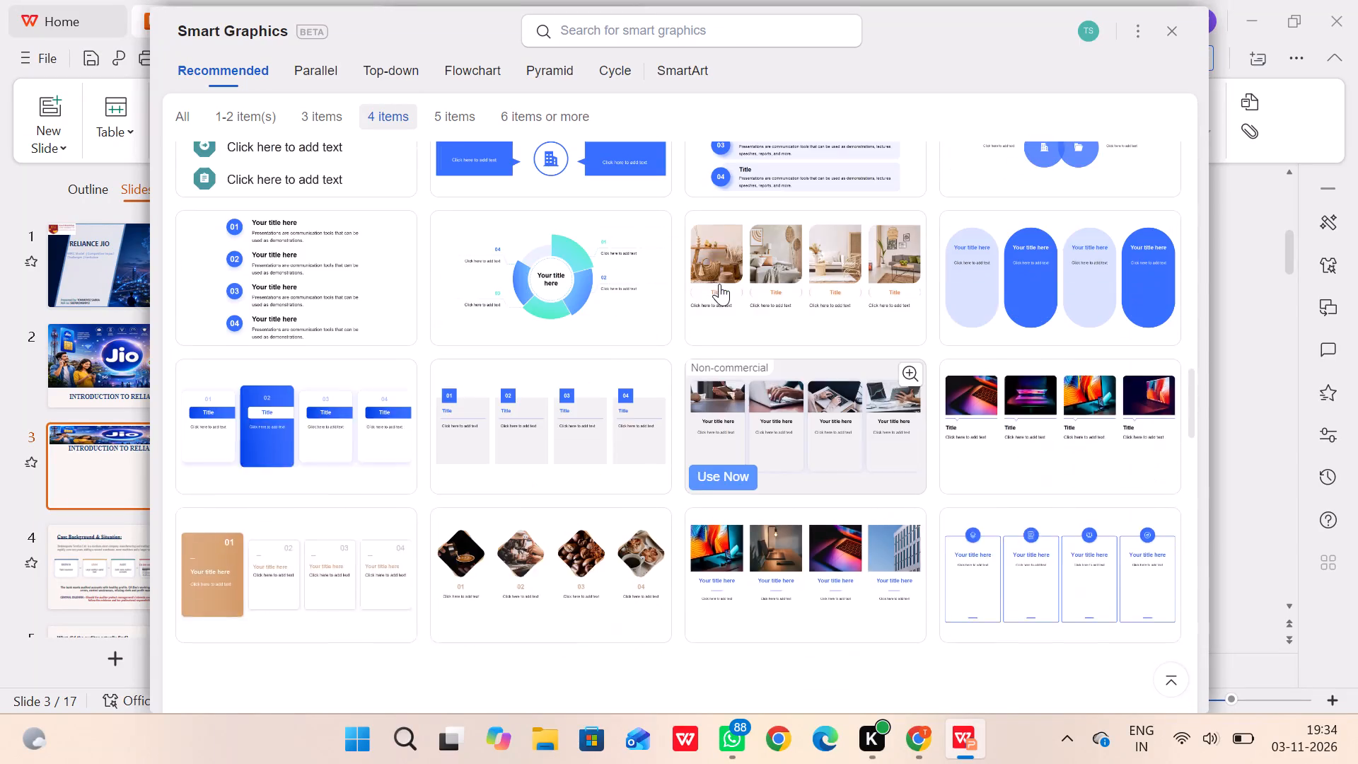
pyautogui.scroll(3, 719, 284)
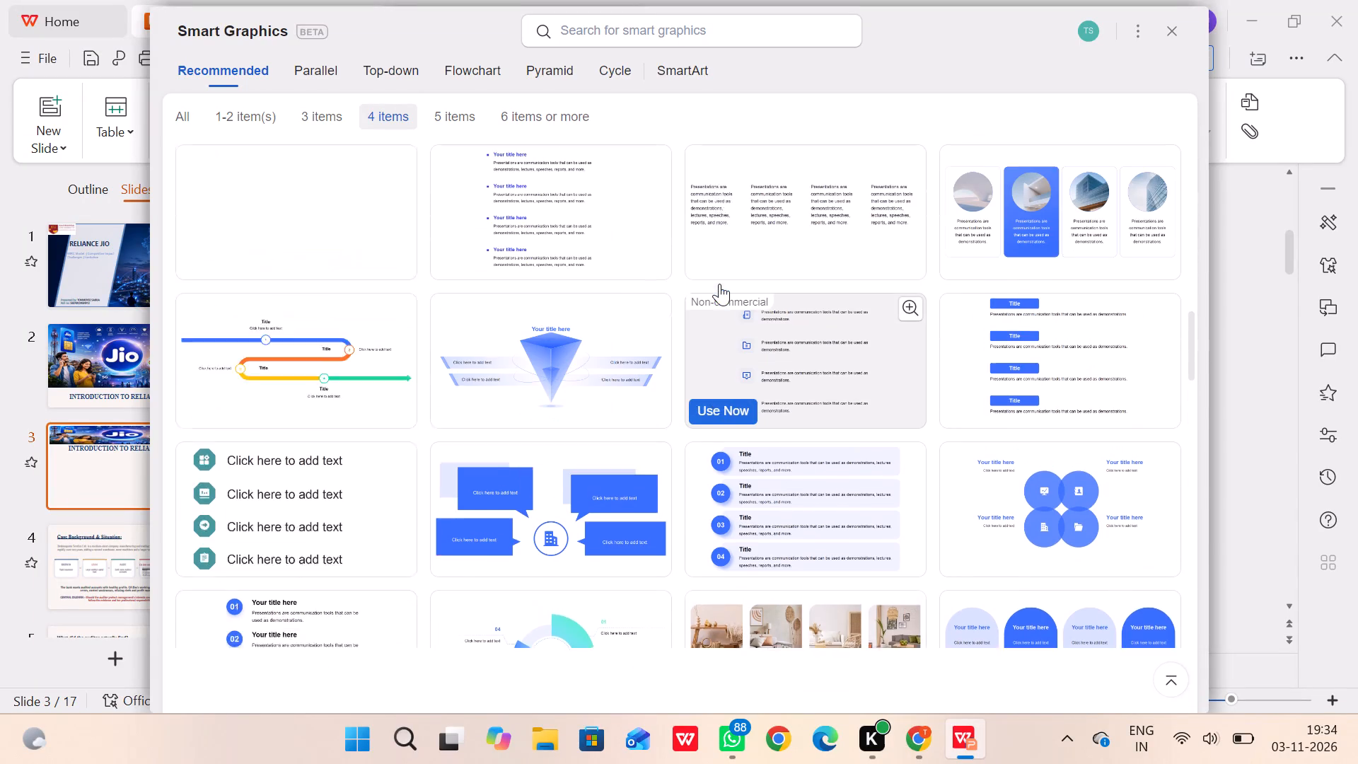
pyautogui.scroll(3, 719, 284)
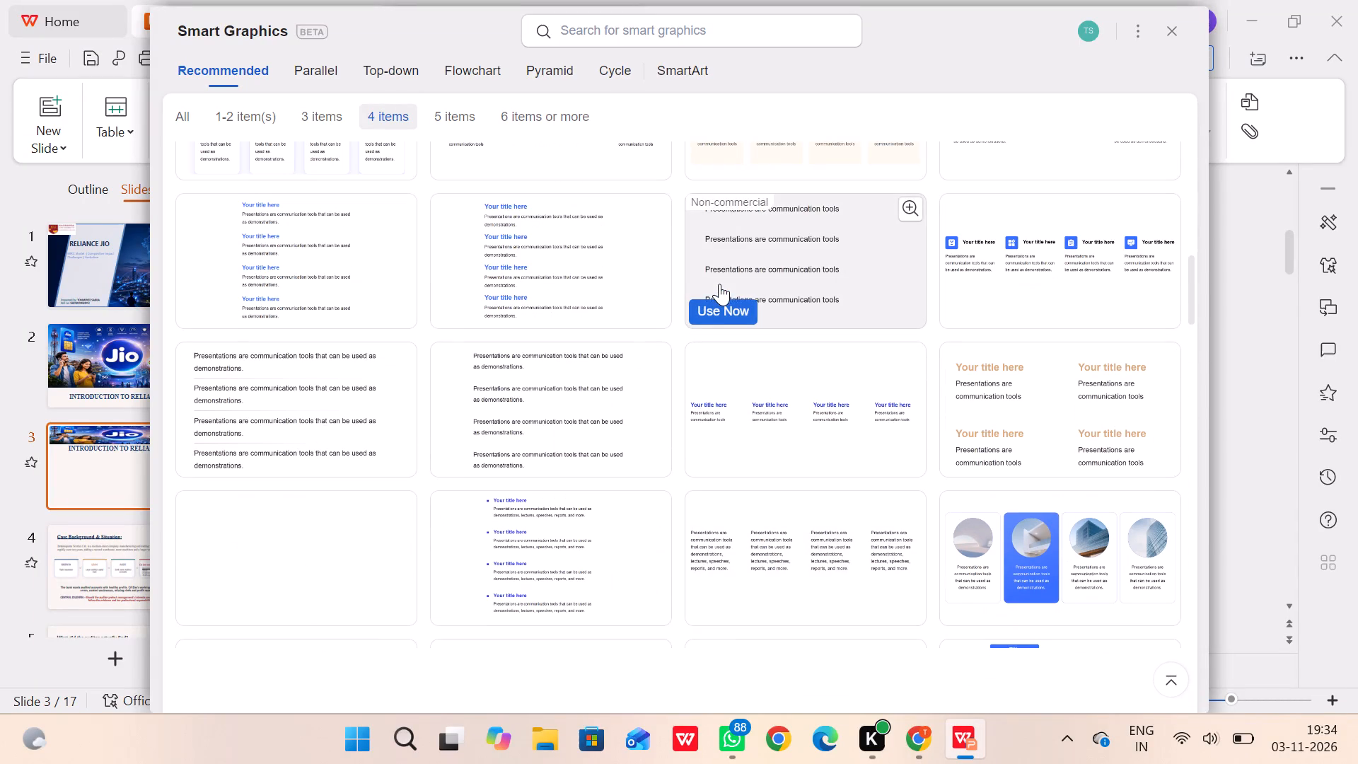
pyautogui.scroll(5, 719, 284)
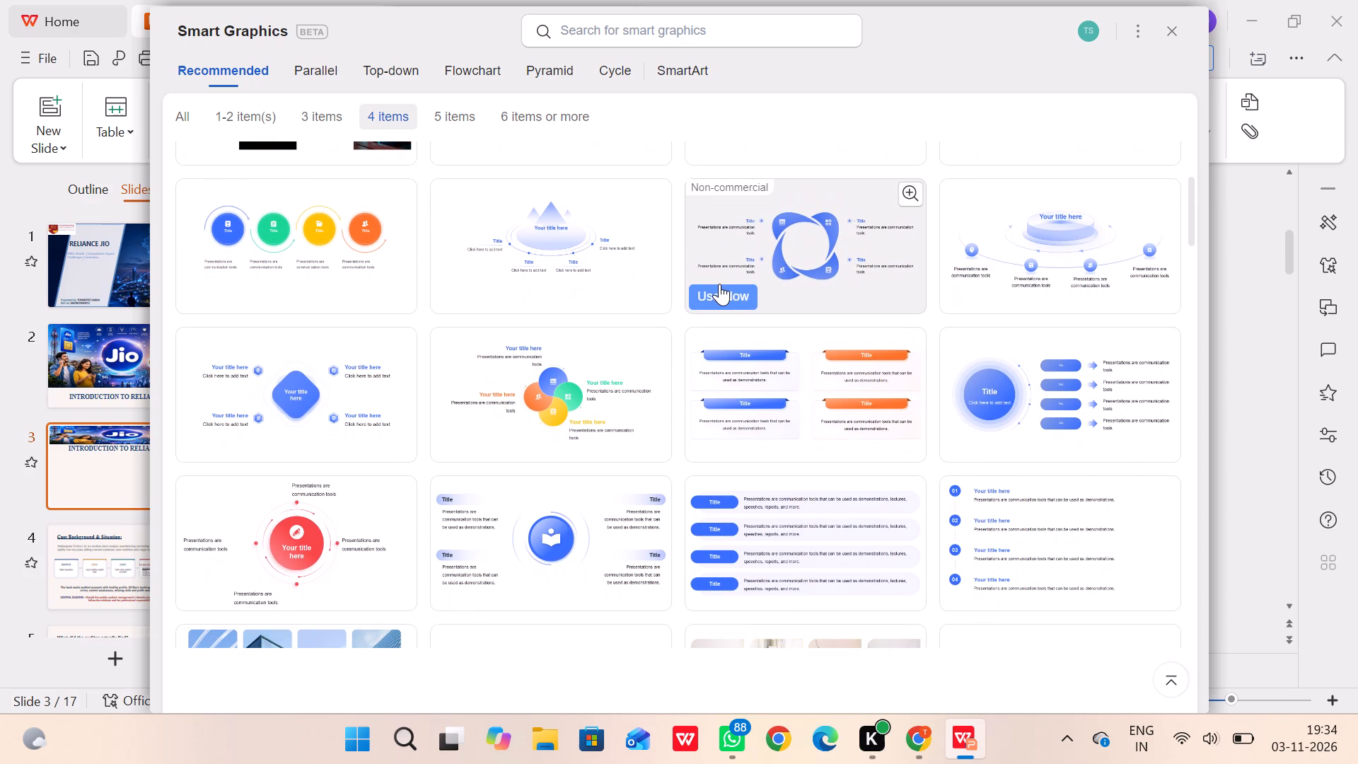
pyautogui.scroll(3, 719, 284)
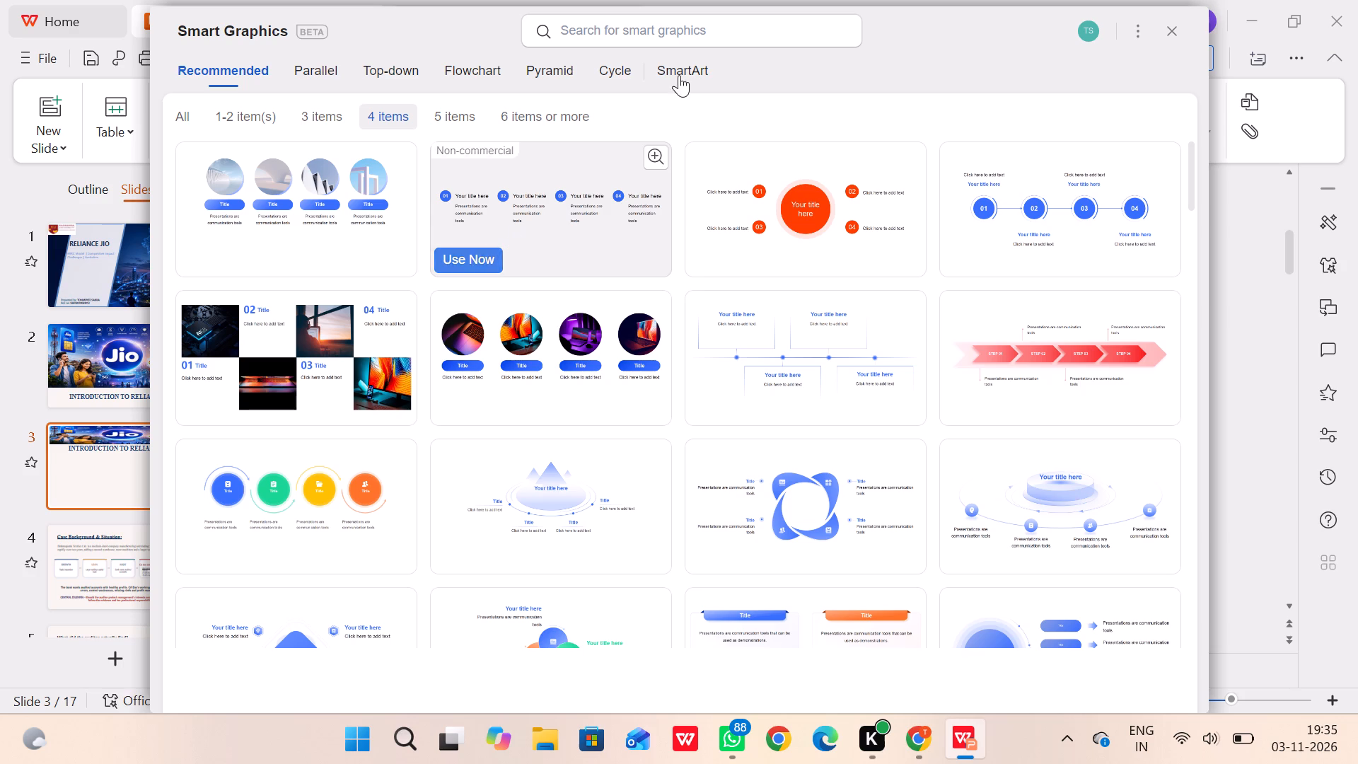
# Look further through the recommended four-item smart graphics, including the picture-based layouts, for a design that suits the Introduction to Reliance Jio slide.
pyautogui.click(673, 30)
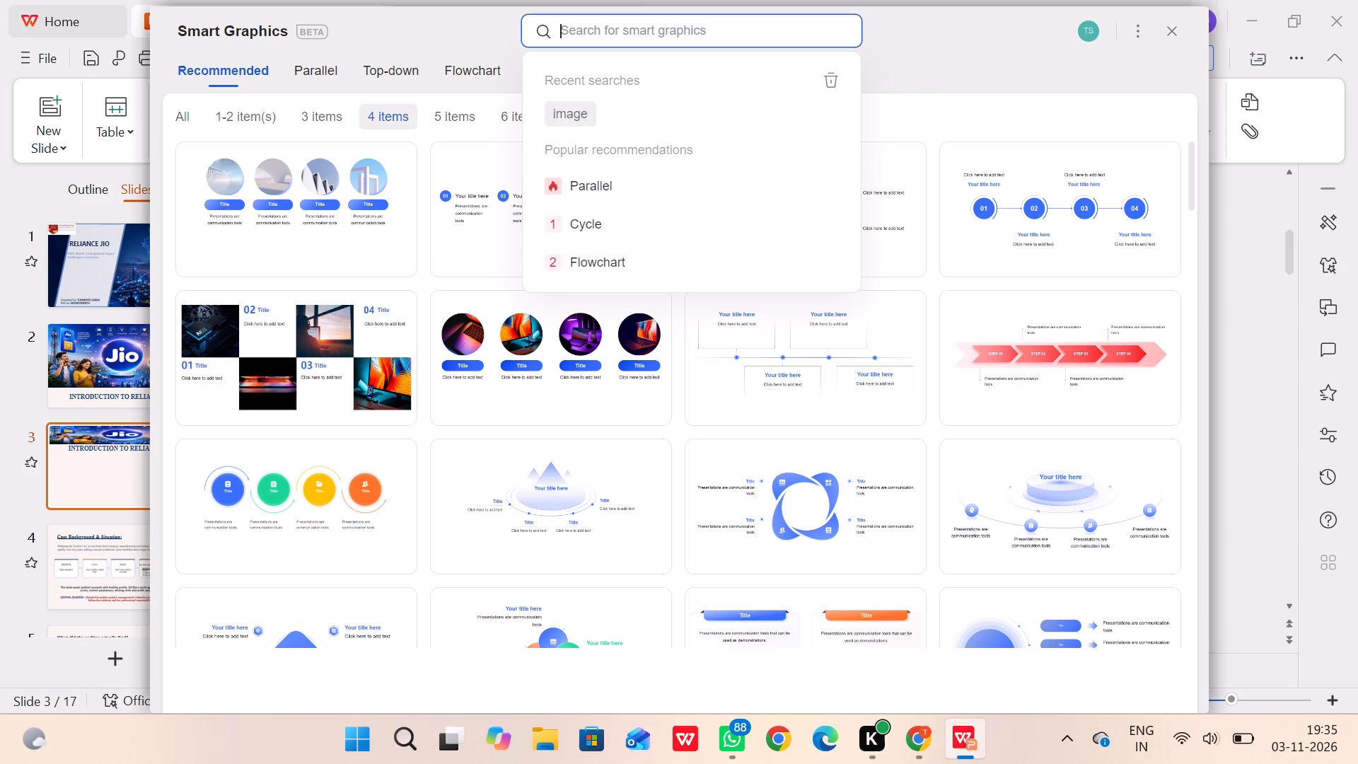
pyautogui.click(919, 50)
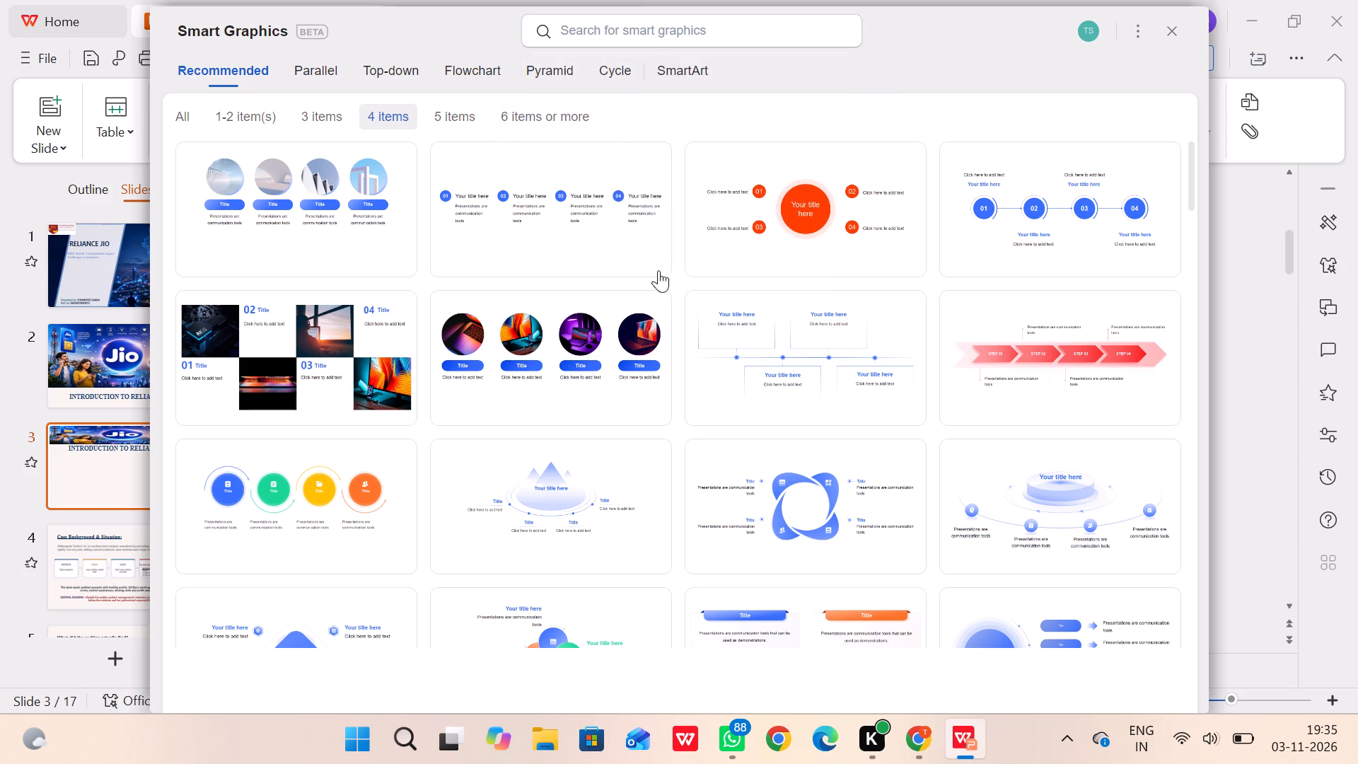
pyautogui.scroll(-9, 575, 363)
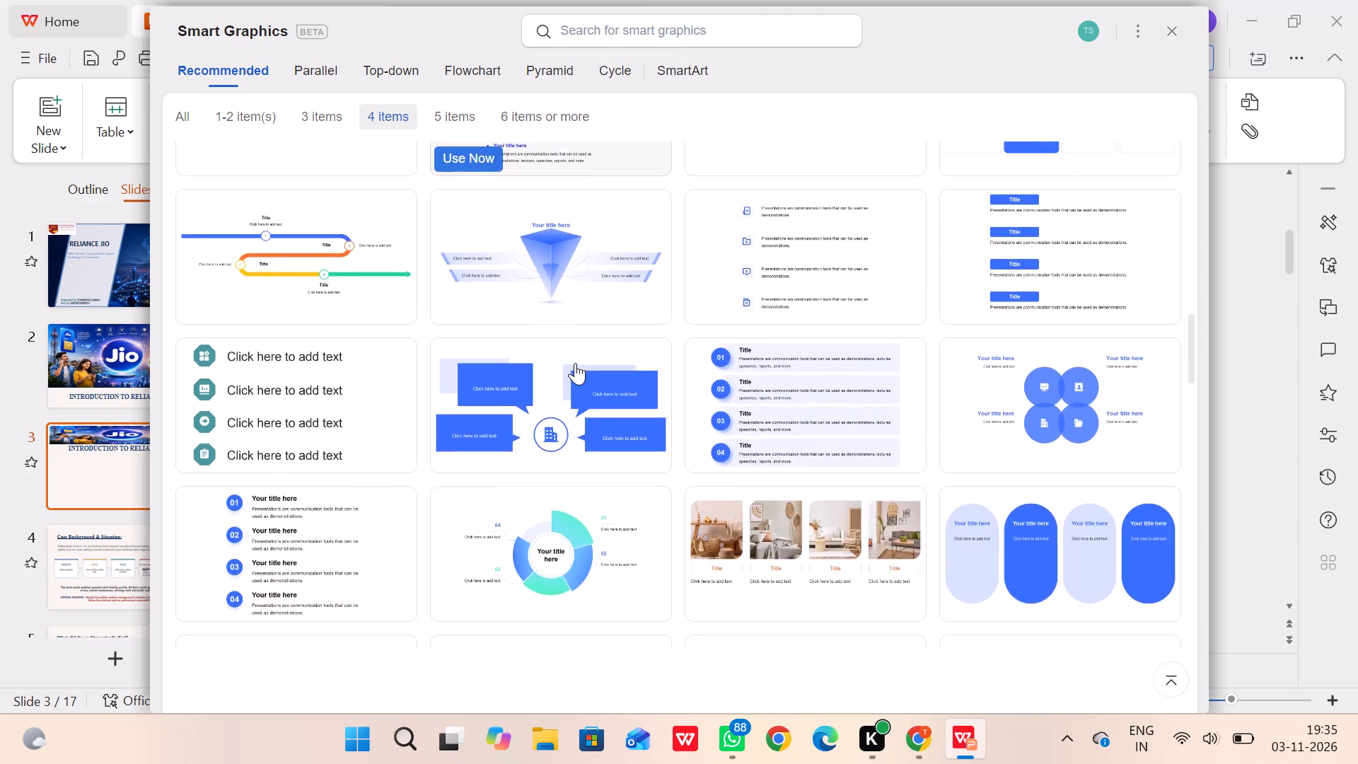
pyautogui.scroll(-6, 575, 363)
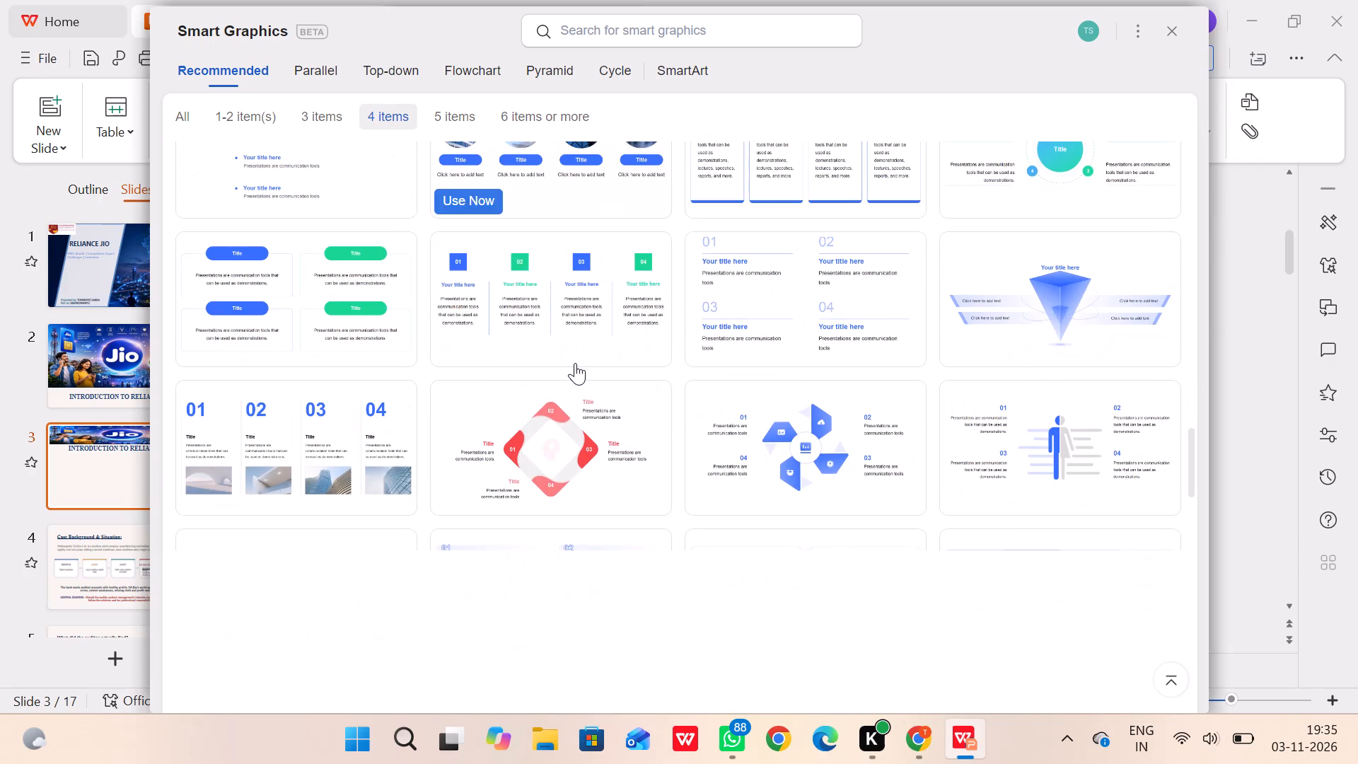
pyautogui.scroll(-3, 575, 363)
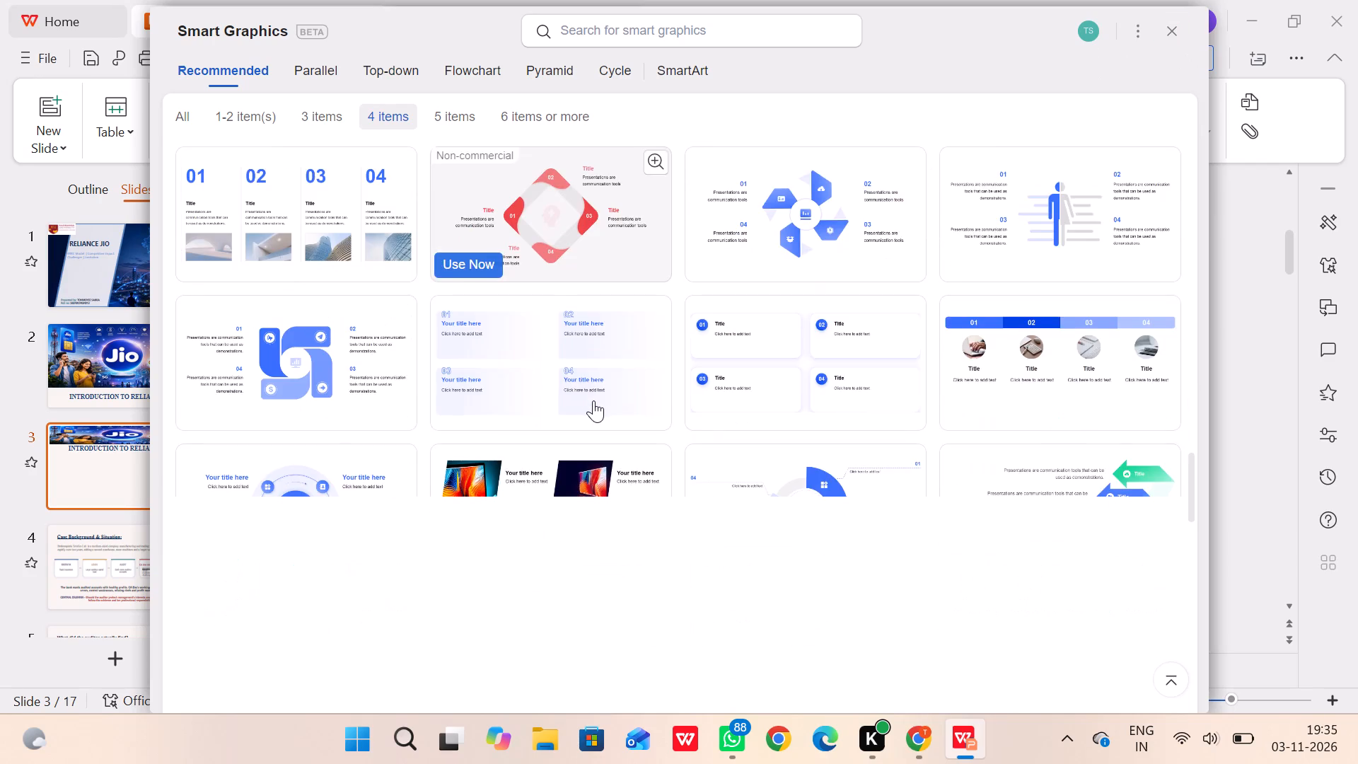
pyautogui.scroll(-6, 593, 400)
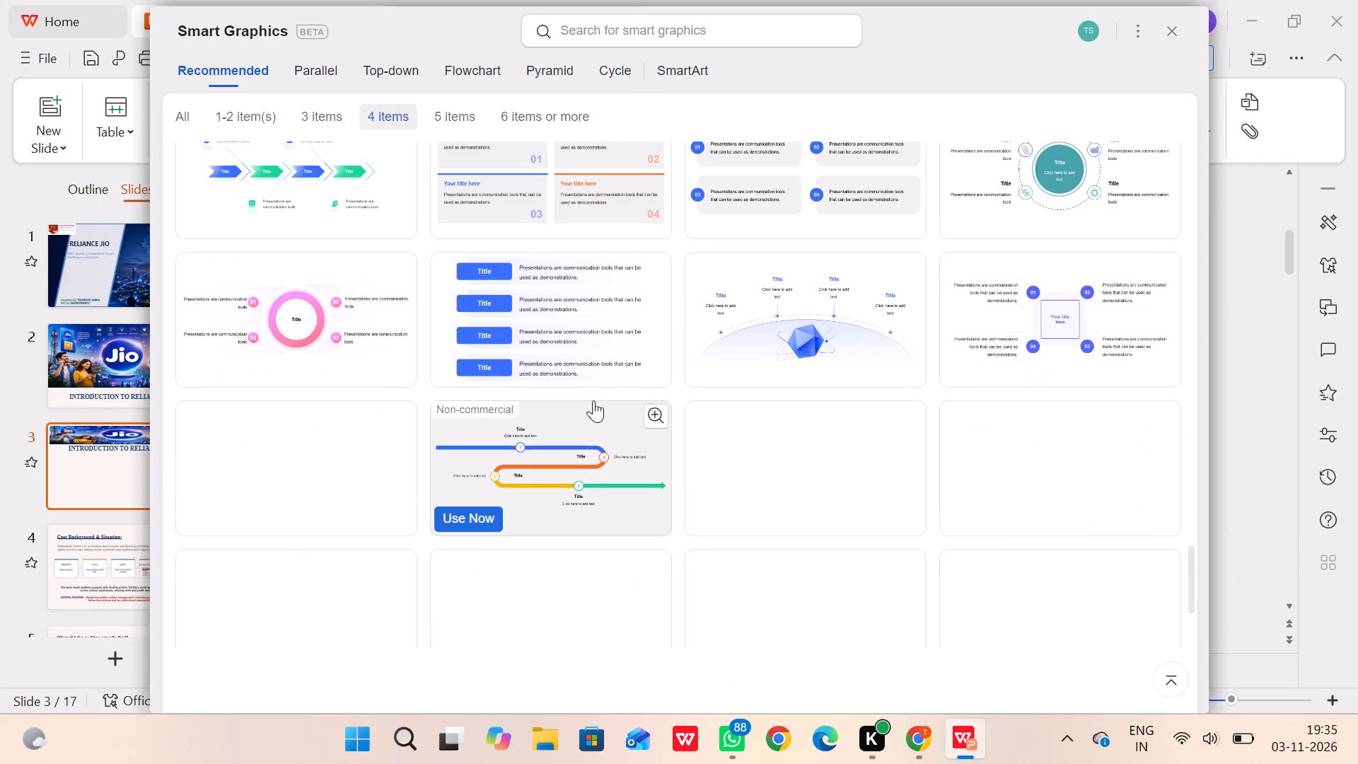
pyautogui.scroll(-2, 593, 400)
pyautogui.scroll(3, 593, 400)
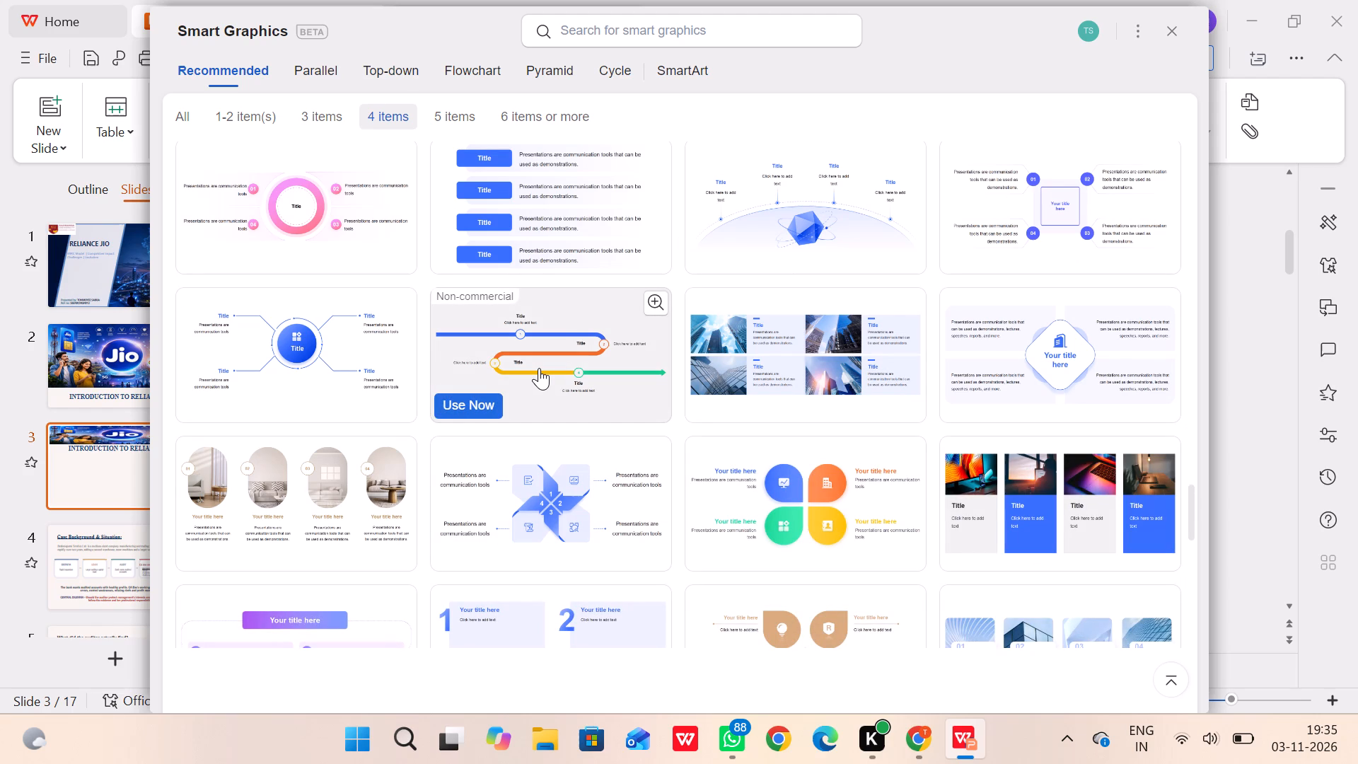
pyautogui.scroll(-2, 800, 433)
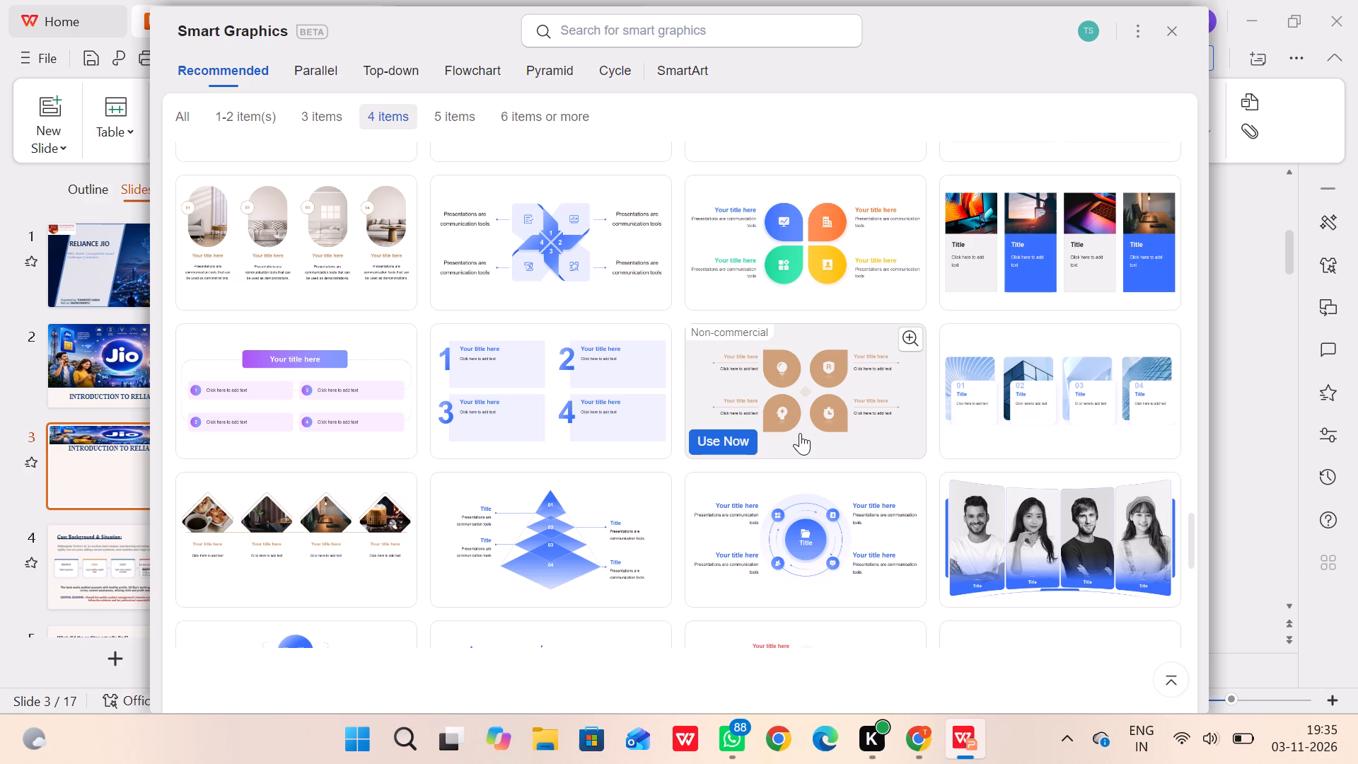
pyautogui.click(300, 521)
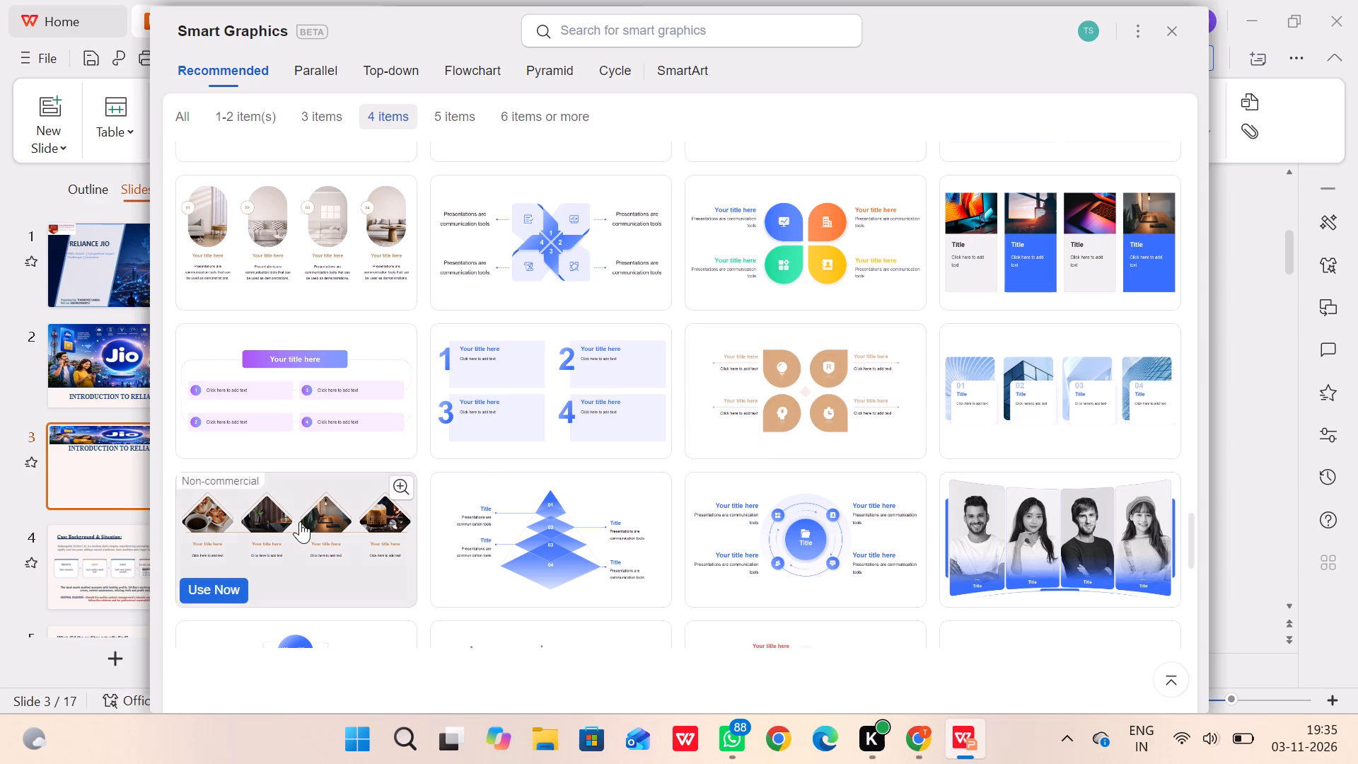